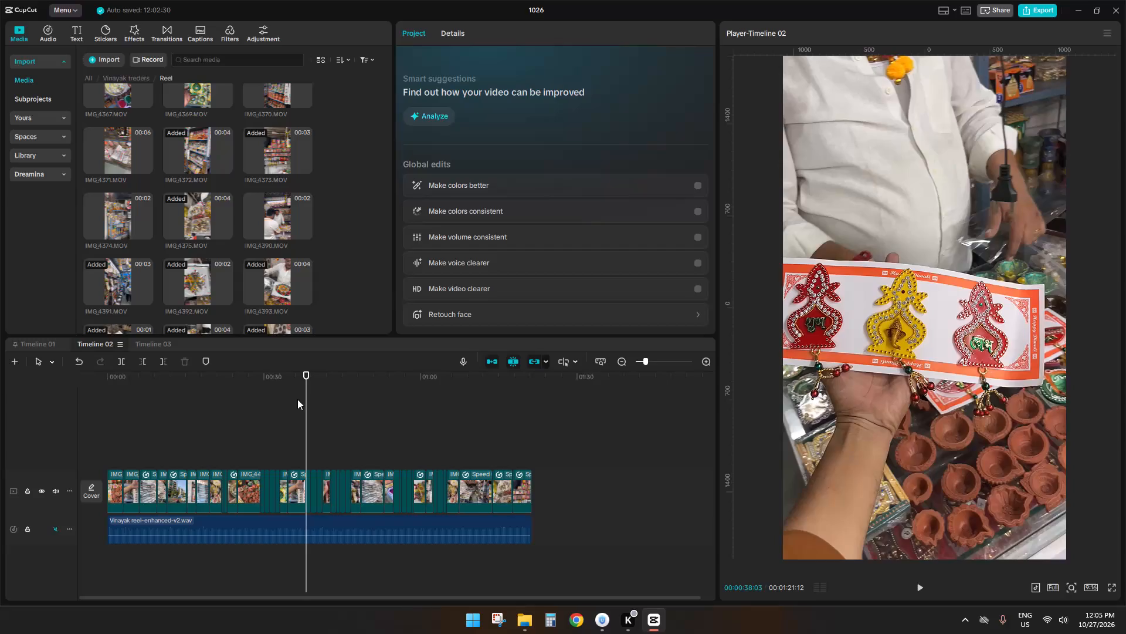
Review the clips in roughly the first ten seconds of the reel on Timeline 02.
left_click(259, 422)
left_click_drag(259, 422, 134, 412)
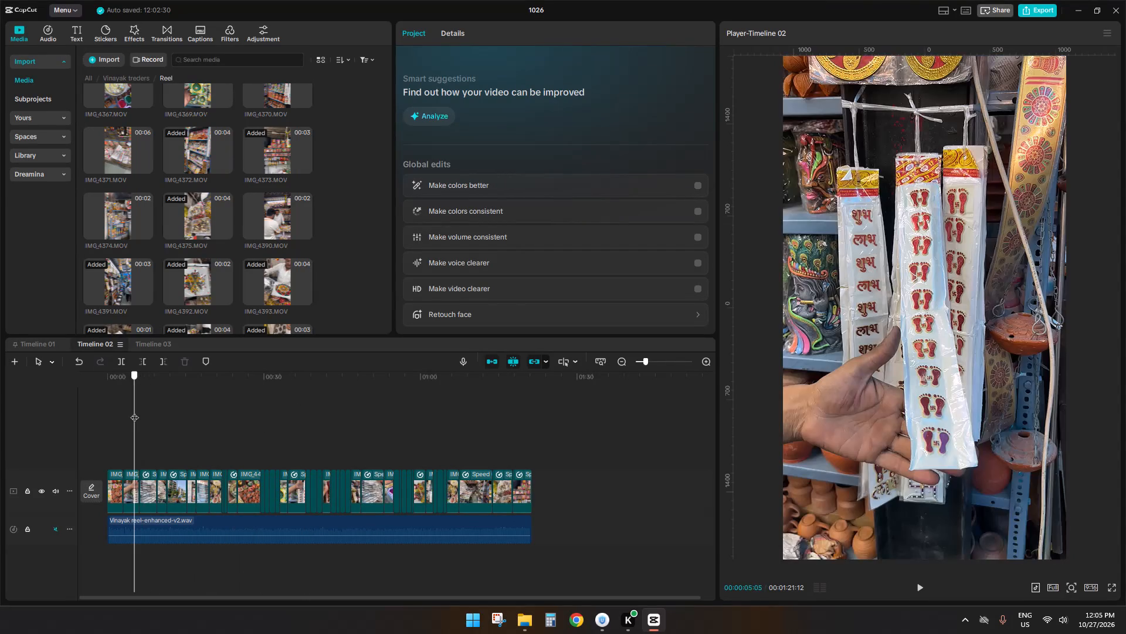
left_click_drag(134, 412, 126, 412)
double_click(141, 416)
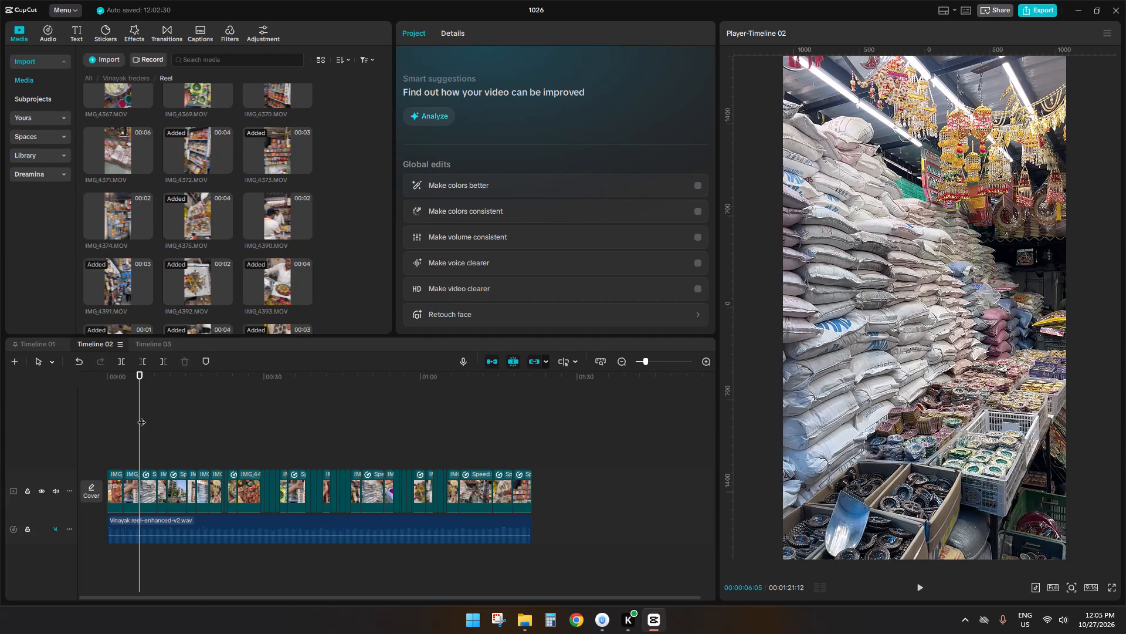
double_click(160, 425)
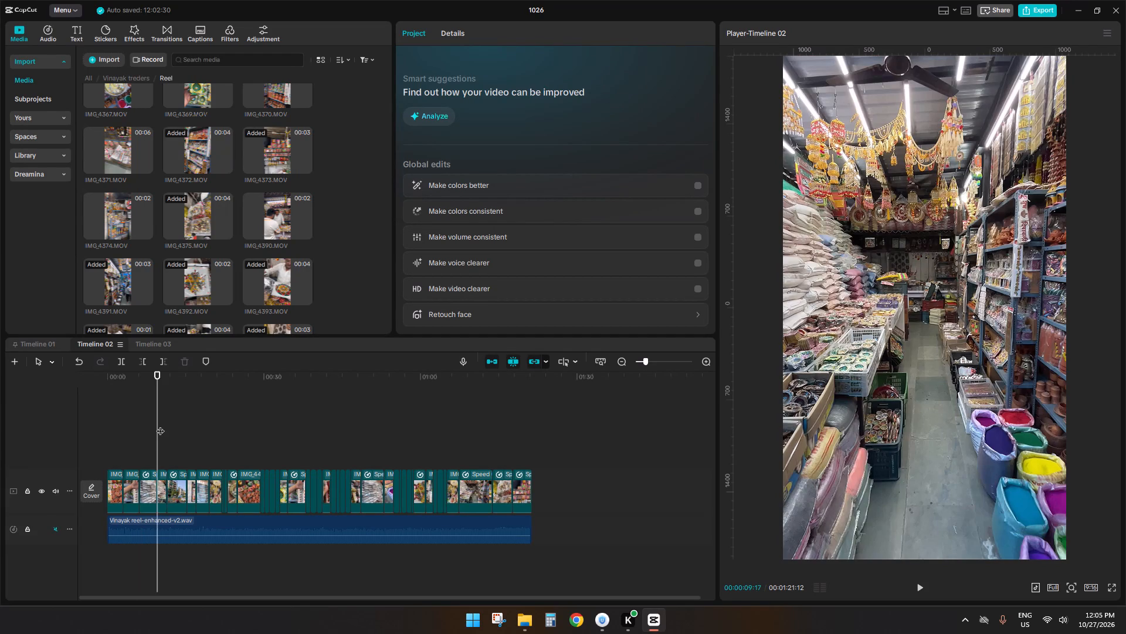
Look through the shape stickers and the favorite video effects for elements that could suit the reel.
left_click(91, 29)
left_click(92, 35)
left_click(99, 36)
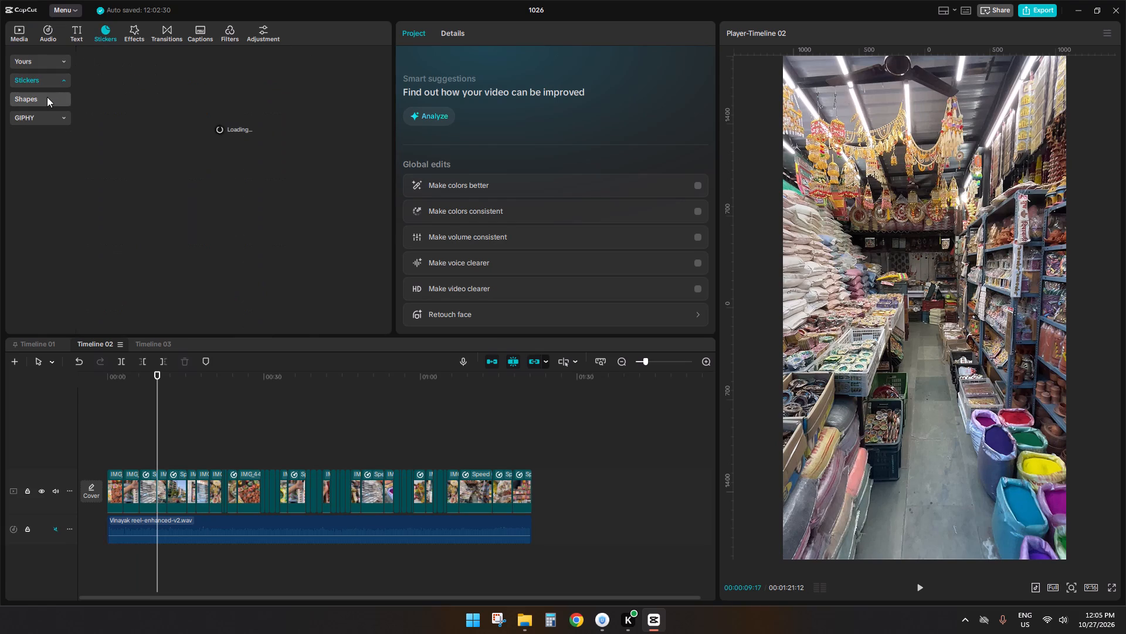
left_click(47, 97)
left_click(39, 103)
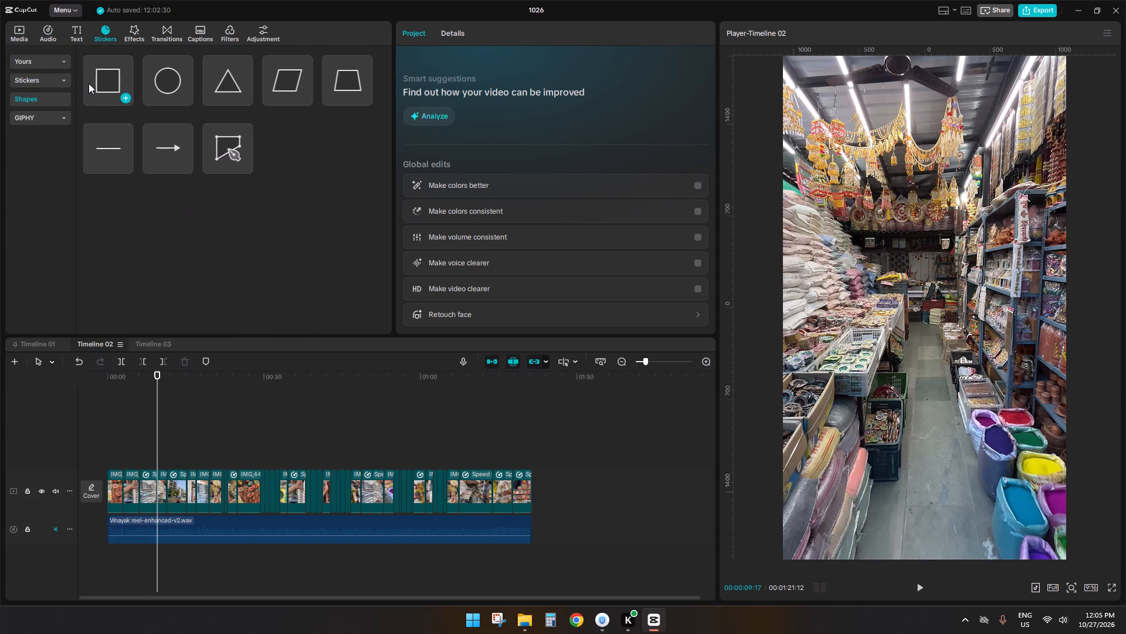
left_click(188, 439)
left_click_drag(188, 439, 0, 440)
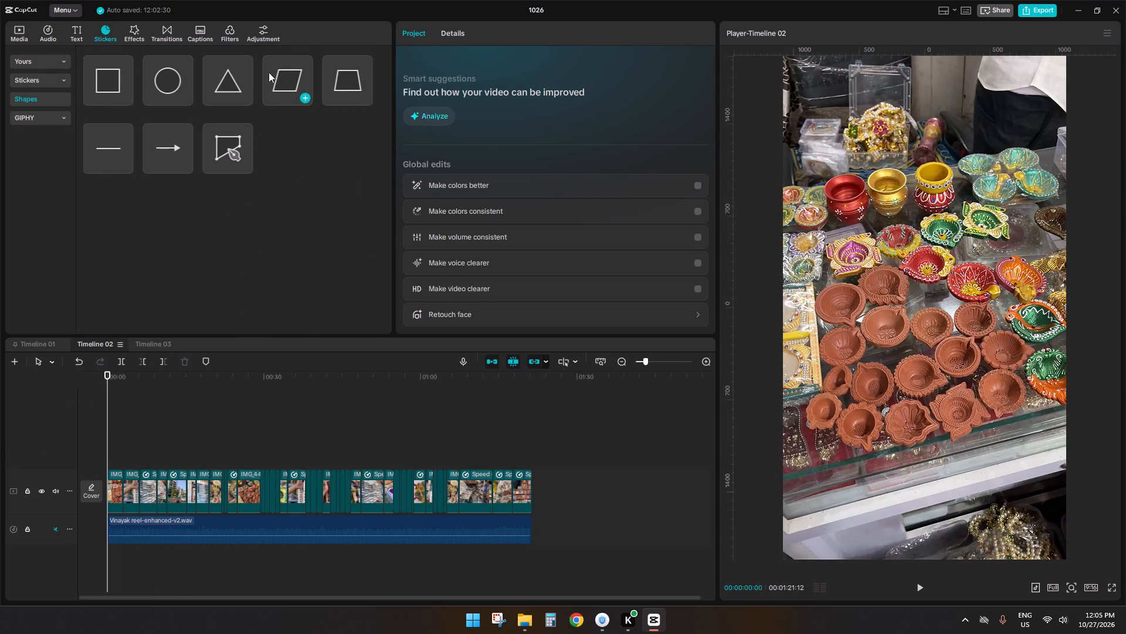
left_click(148, 22)
left_click(134, 29)
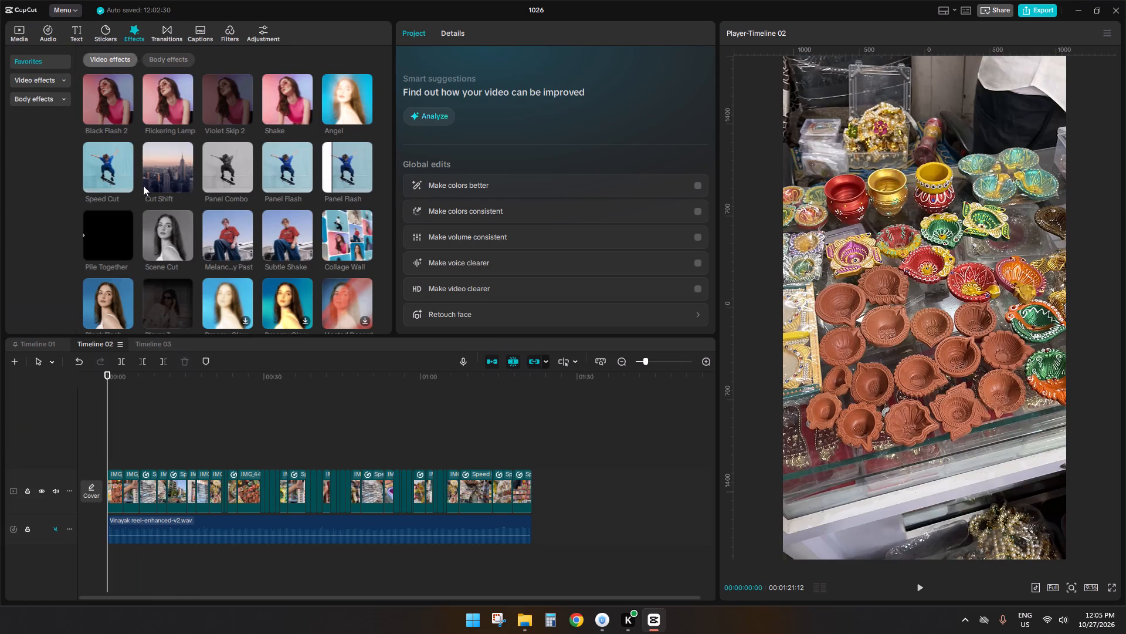
double_click(165, 399)
left_click(13, 42)
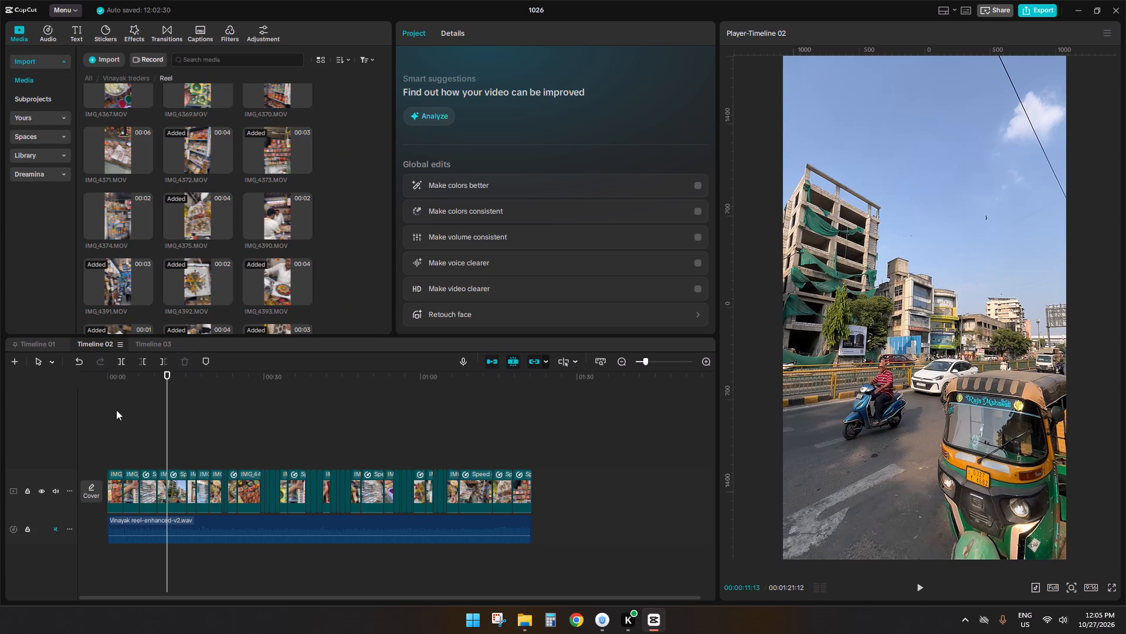
Examine the In animation presets for the clip ending near 11 seconds and the clay-lamp clip near 26 seconds.
left_click(163, 483)
left_click(528, 32)
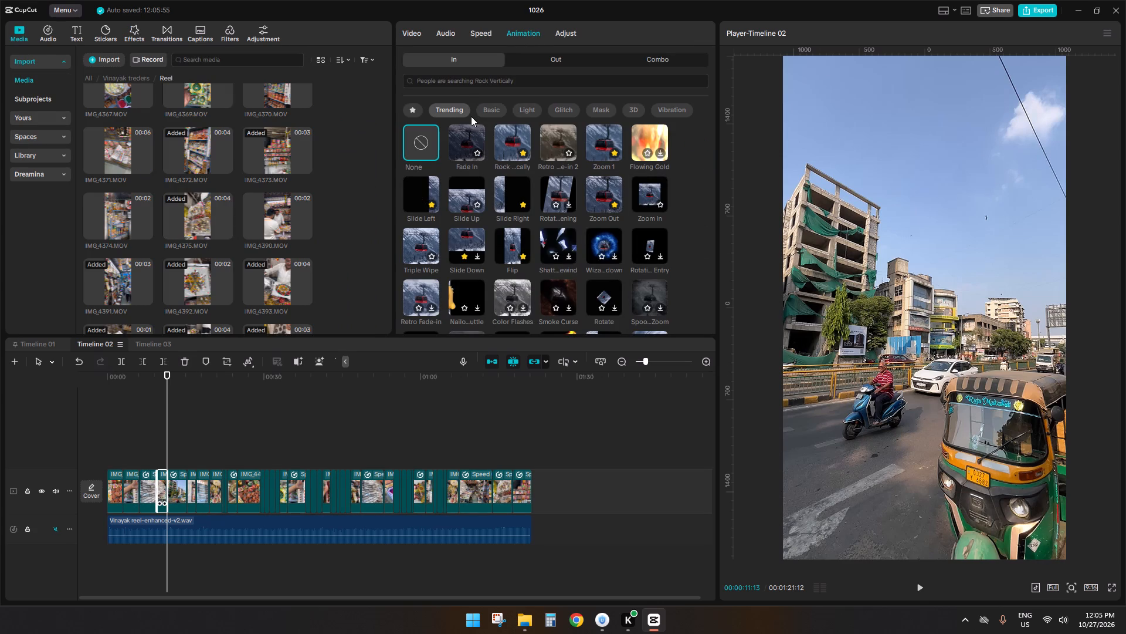
left_click(317, 208)
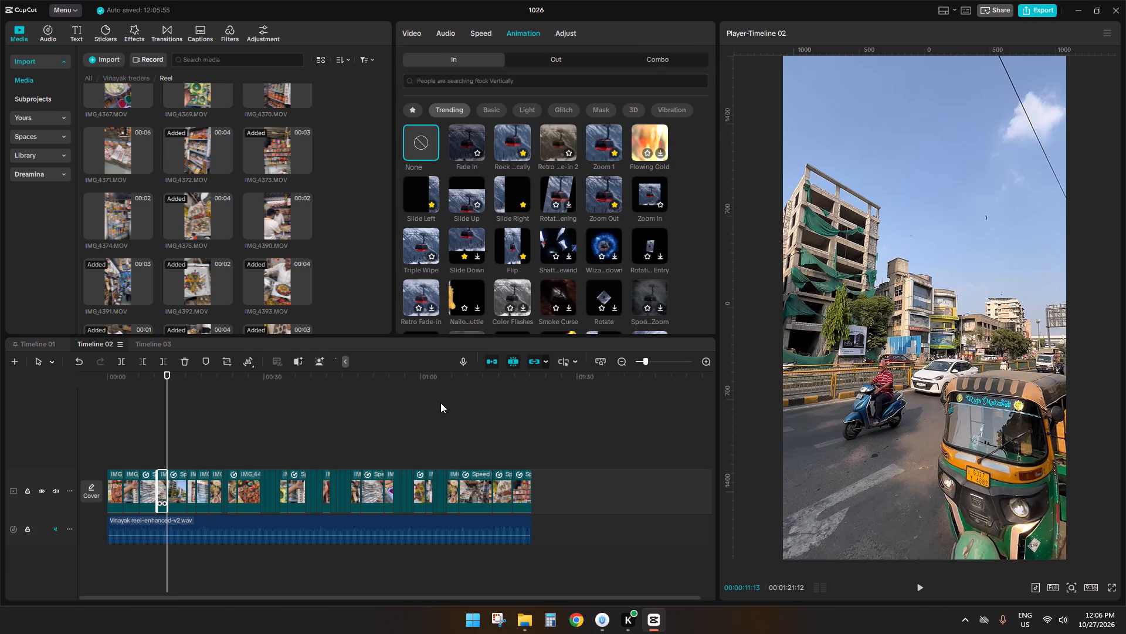
left_click(440, 403)
left_click_drag(442, 405, 129, 393)
double_click(246, 447)
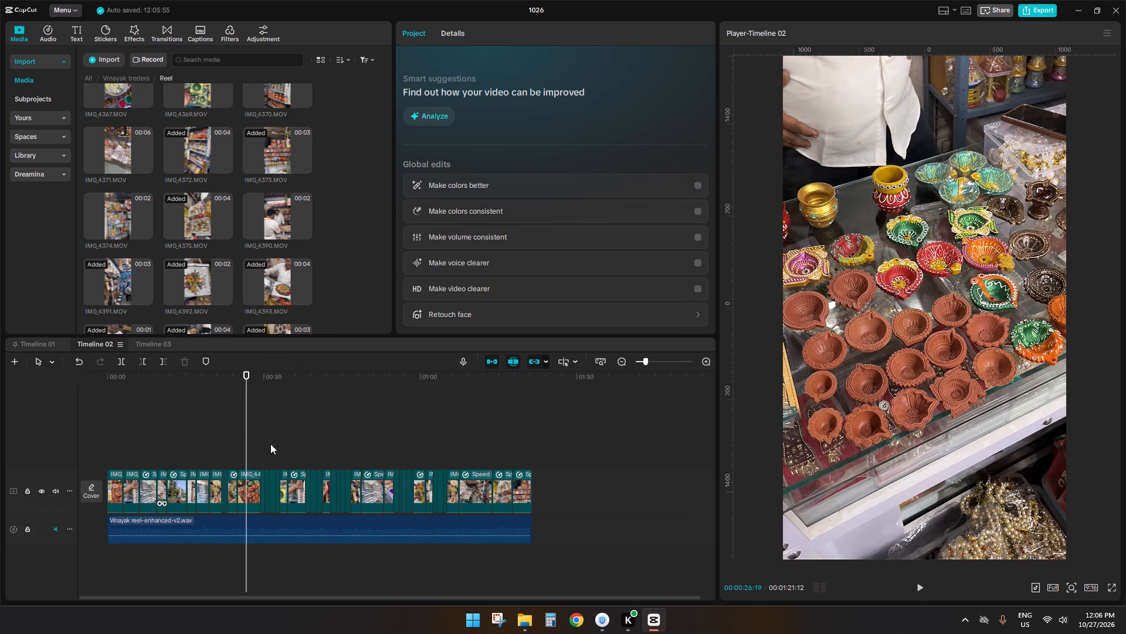
left_click(113, 36)
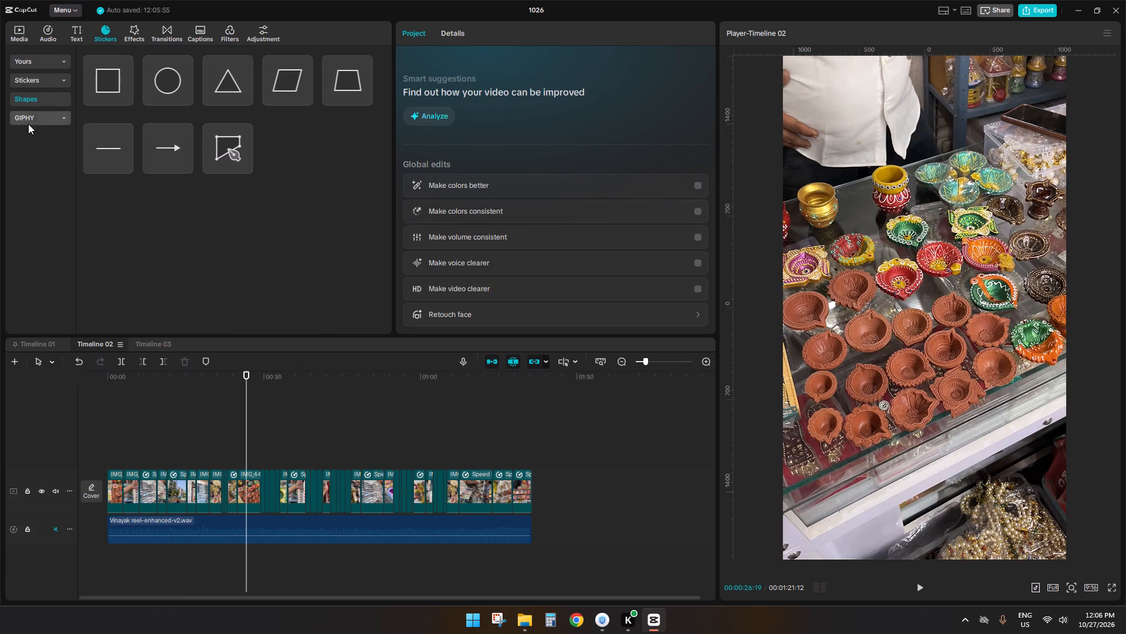
left_click(251, 480)
left_click(514, 42)
Preview the reel briefly and return the playhead to 00:00 on Timeline 02.
key("space")
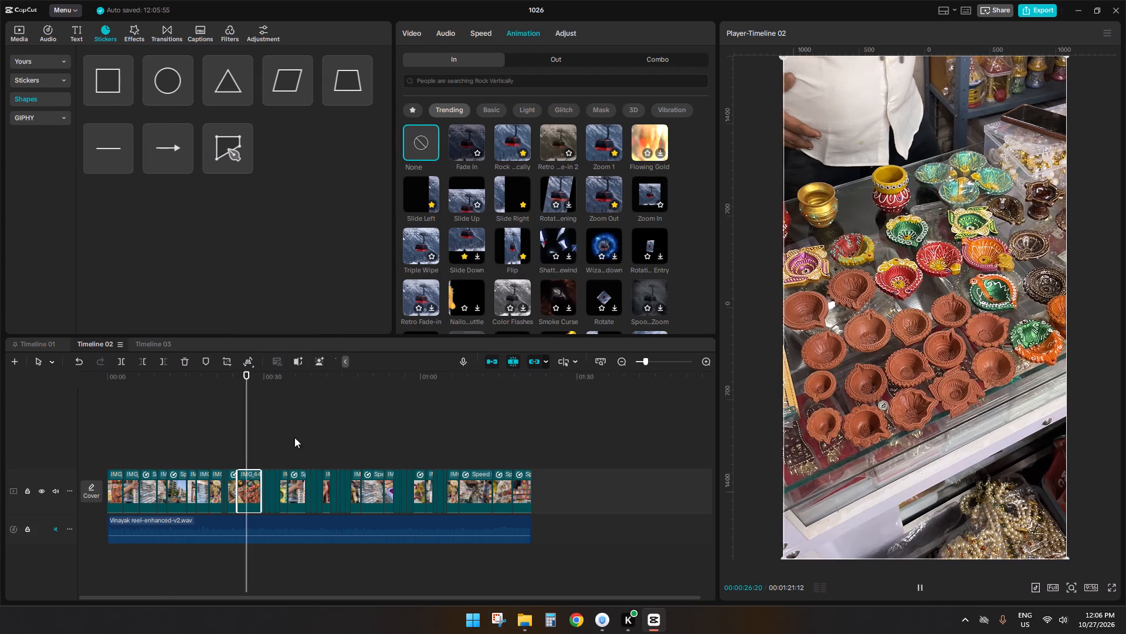
left_click(295, 437)
left_click_drag(296, 437, 52, 439)
key("space")
scroll(163, 463, "up", 8, "ctrl")
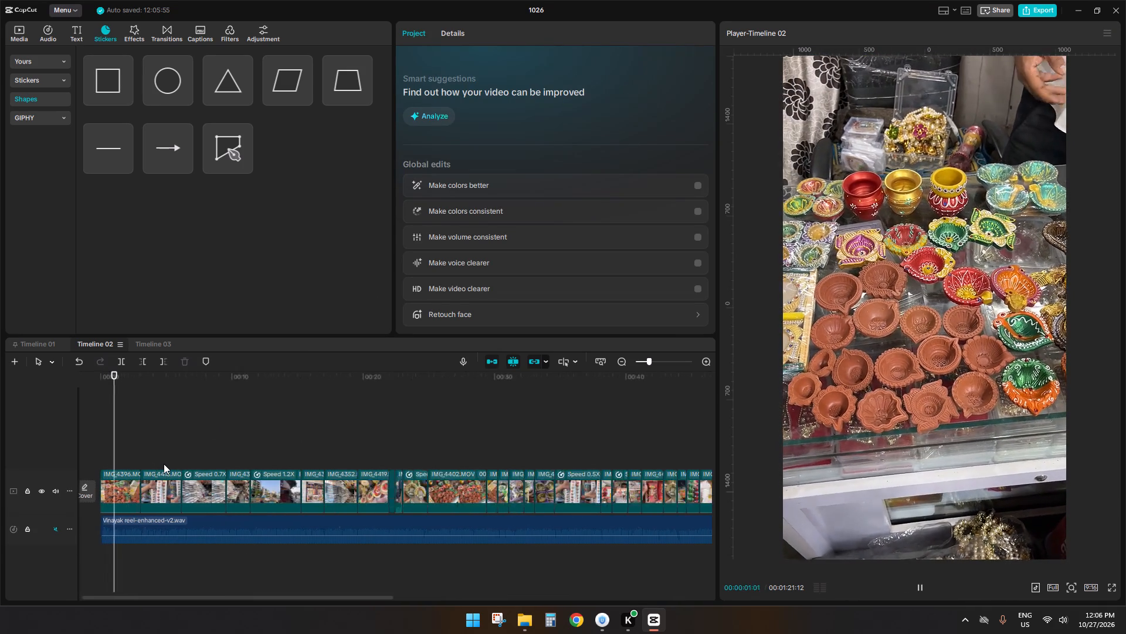
left_click(150, 463)
left_click_drag(150, 463, 0, 471)
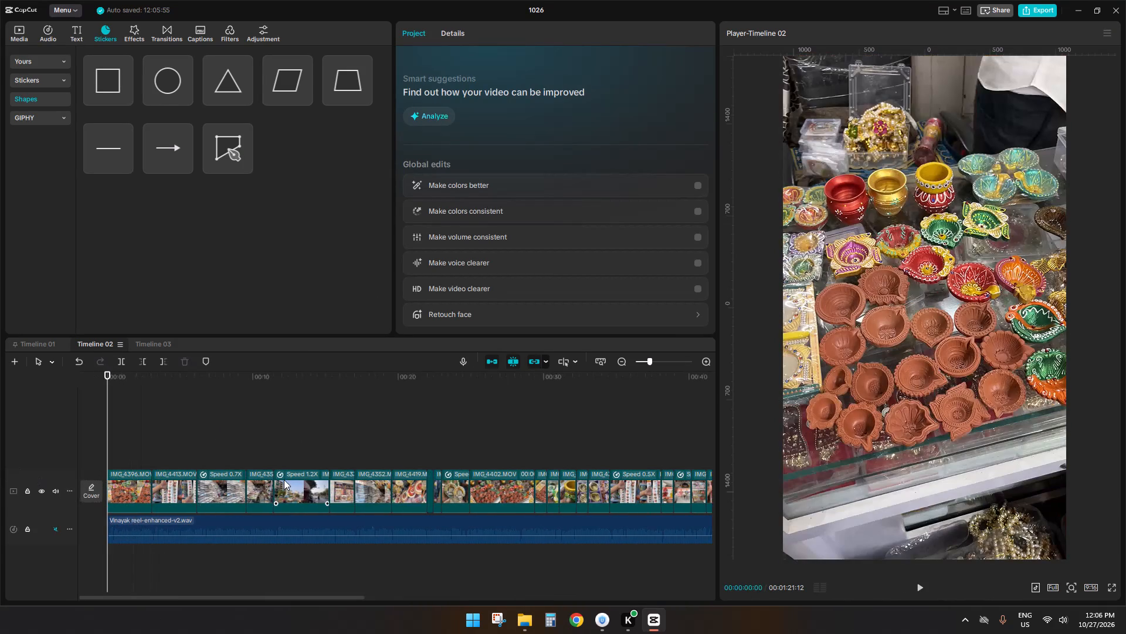
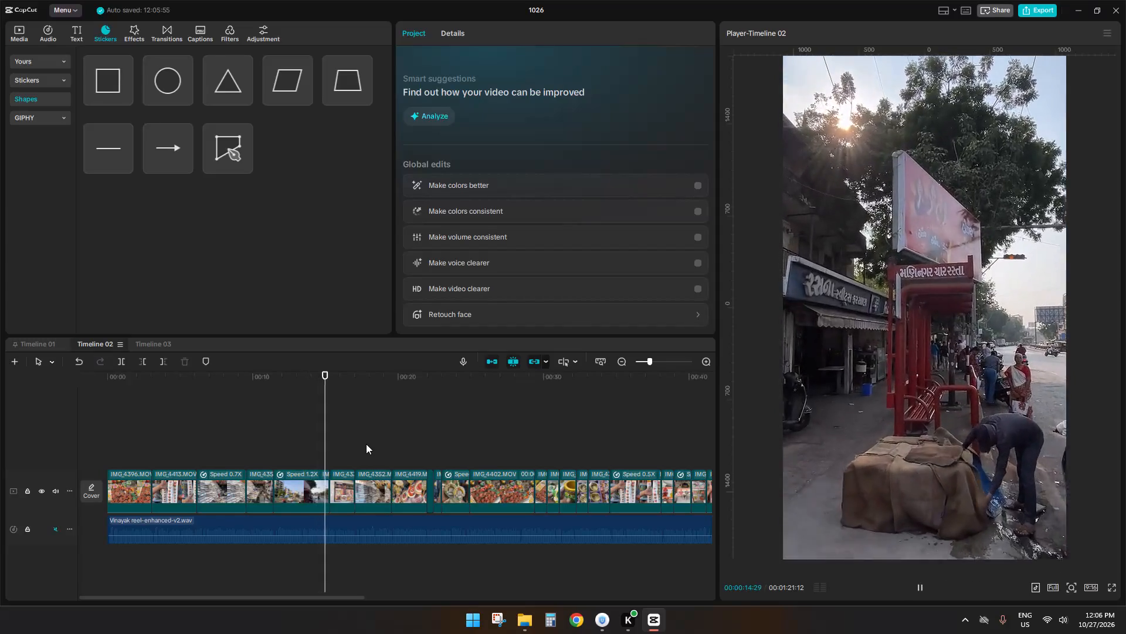
Preview the reel on Timeline 02 up to the shop signboard clip and pause near 15 seconds.
key("space")
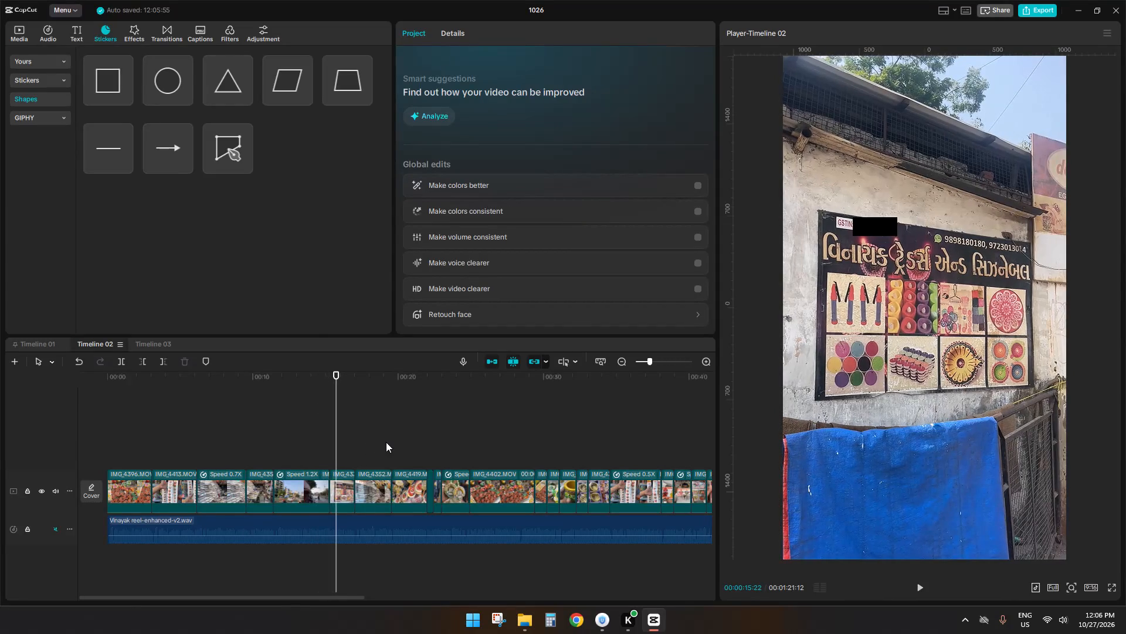
Select the video clips from IMG_4419 near 20 seconds onward together with the Vinayak reel audio track.
left_click_drag(405, 453, 815, 633)
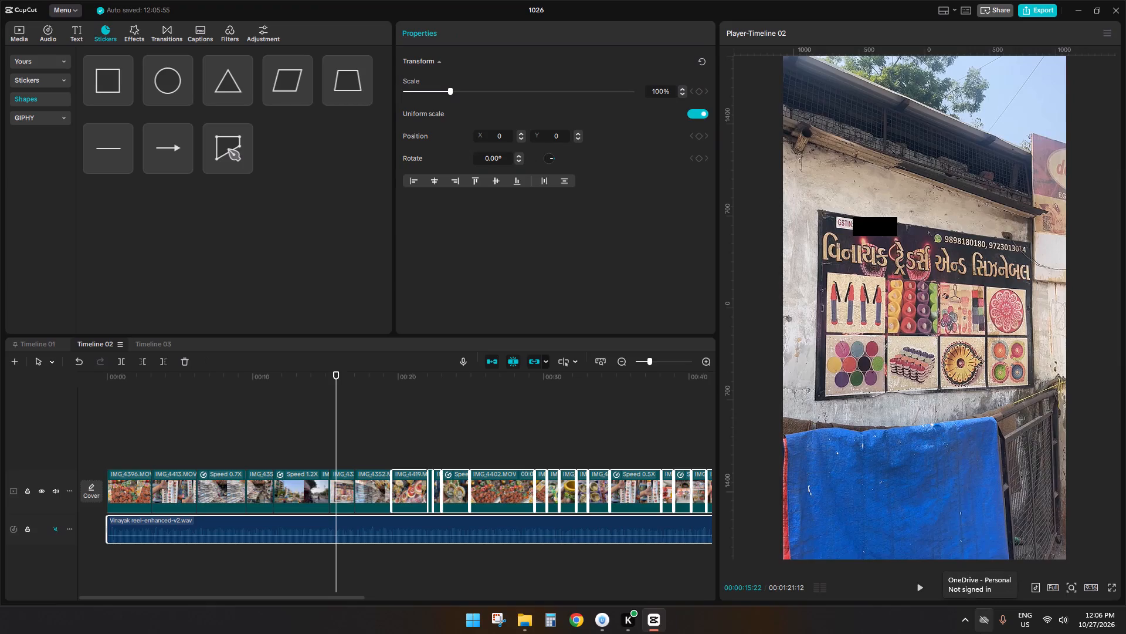
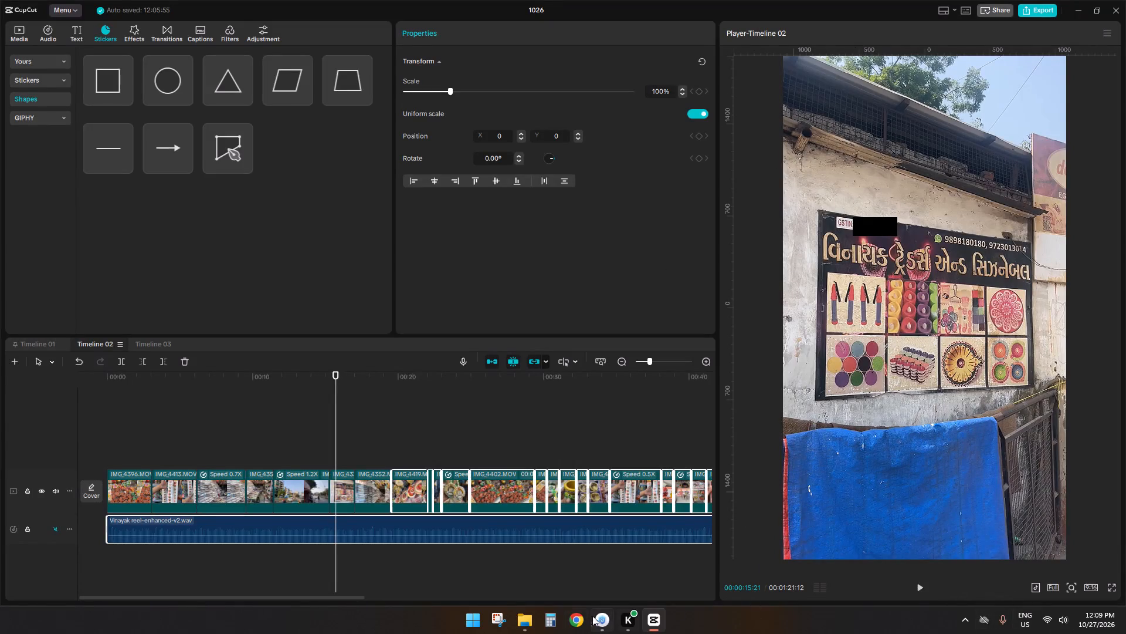
Switch to Google Chrome, search Google for "vues" and open the Vues website at vues.app.
left_click(575, 620)
left_click(501, 313)
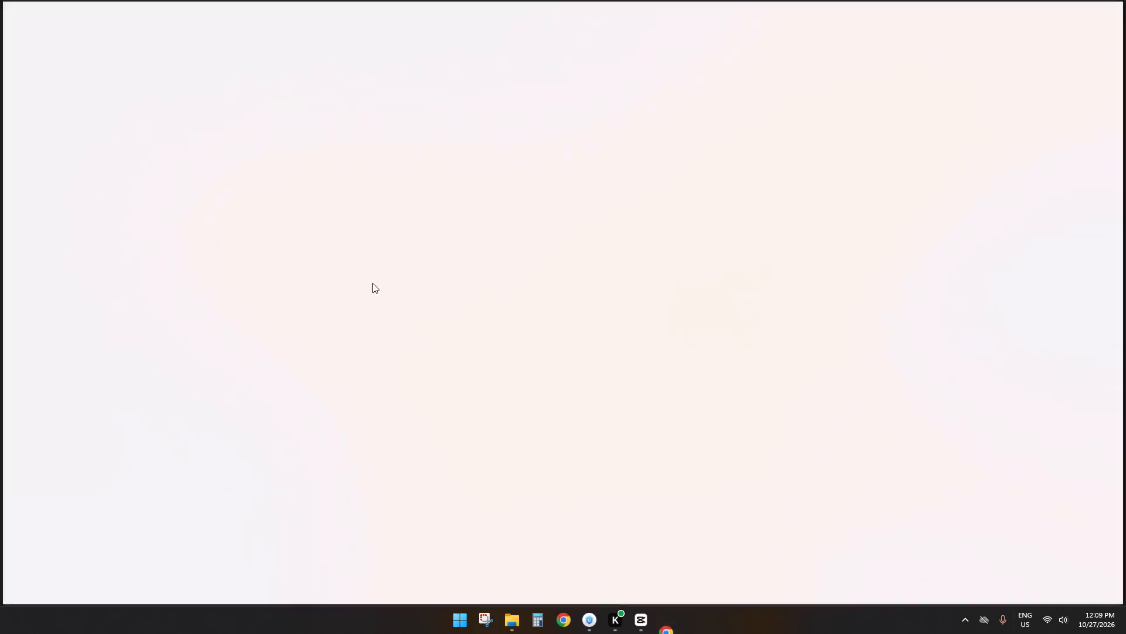
left_click(408, 226)
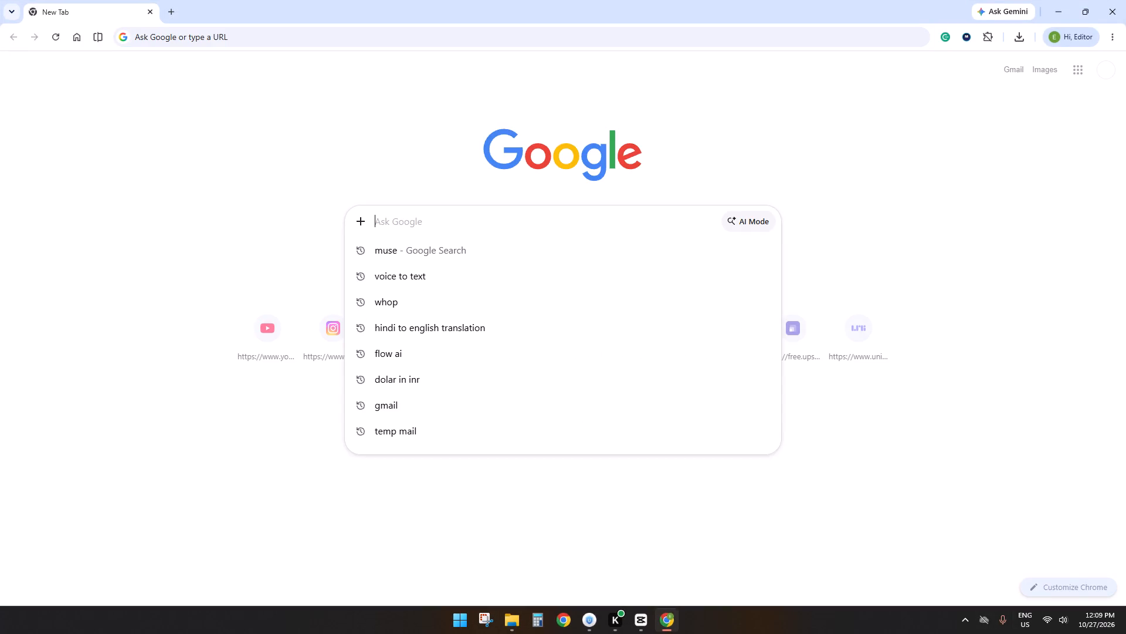
key("v")
type("ues")
key("Return")
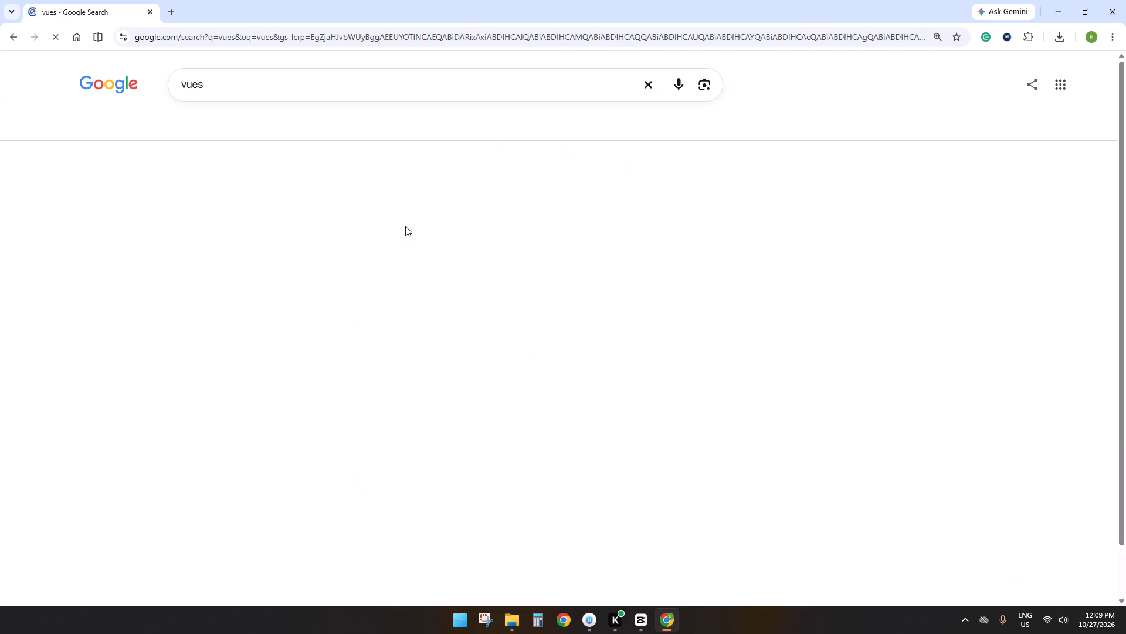
left_click(248, 202)
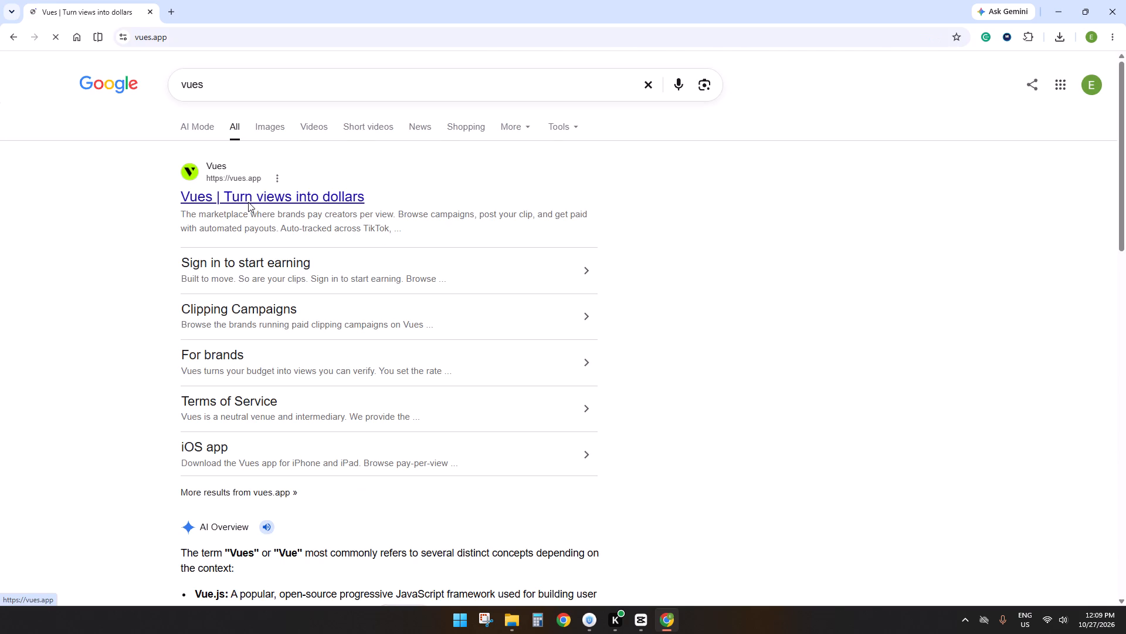
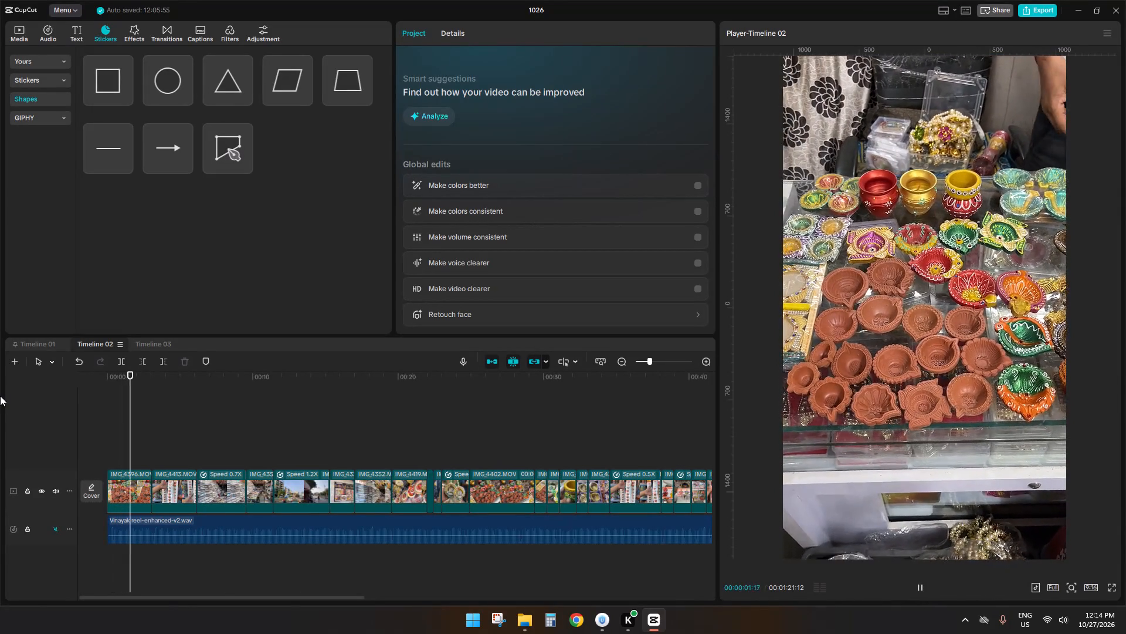
Unmute the Vinayak reel-enhanced-v2.wav audio track.
left_click(56, 525)
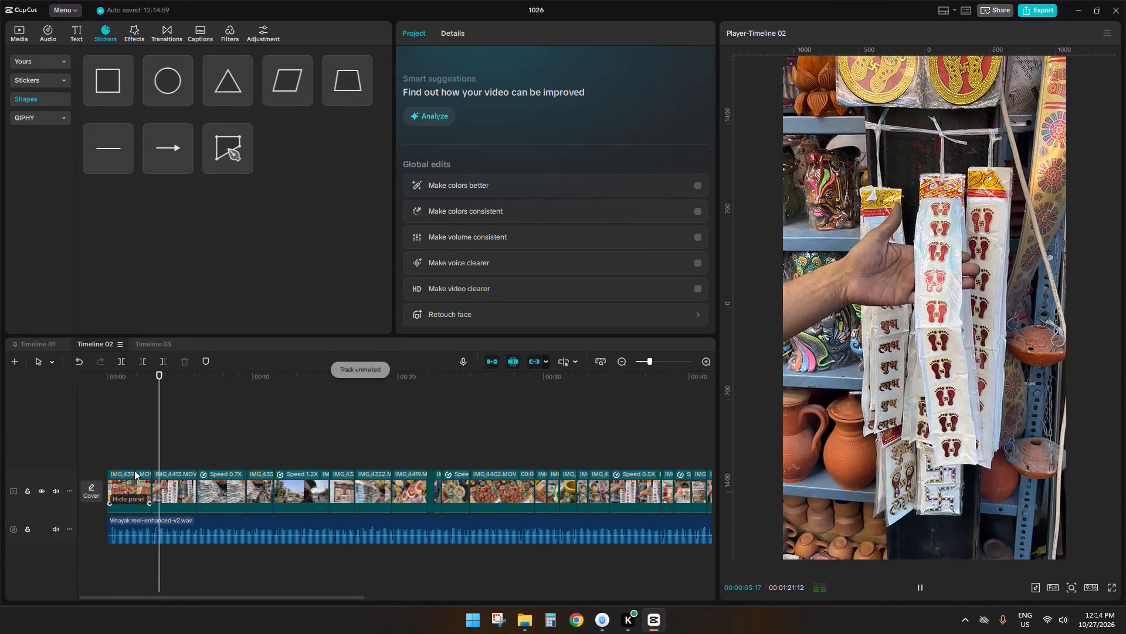
Play the Timeline 02 reel from the start to check its cuts with the sound on, and return to the beginning.
left_click(150, 431)
left_click_drag(150, 431, 0, 429)
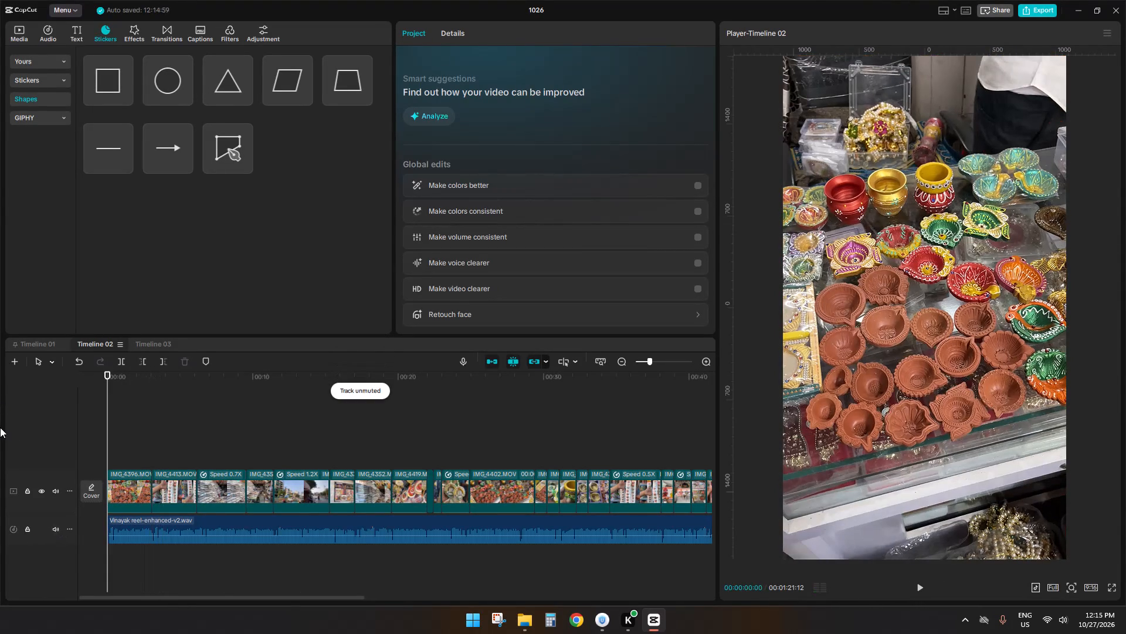
key("space")
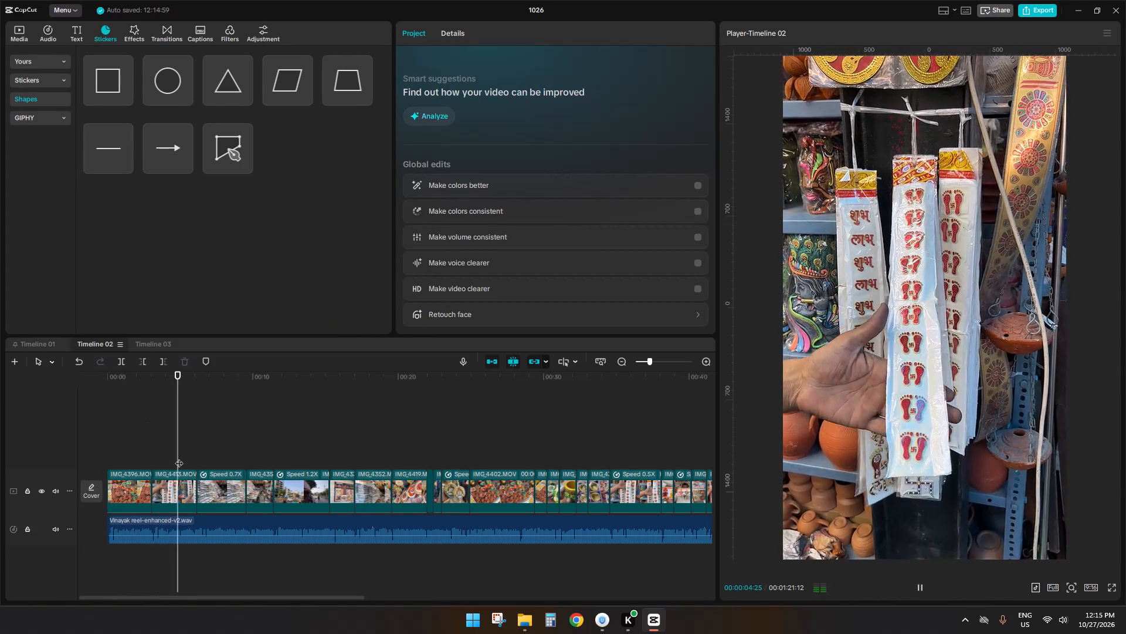
scroll(212, 483, "down", 4, "ctrl")
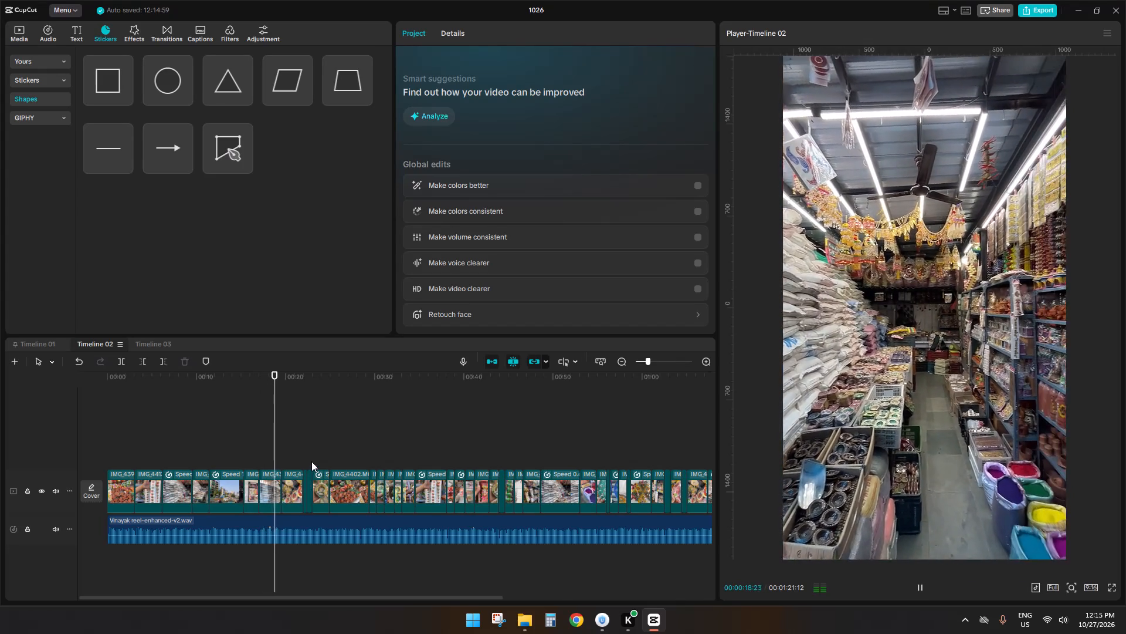
scroll(356, 483, "down", 5, "ctrl")
scroll(374, 507, "up", 6, "ctrl")
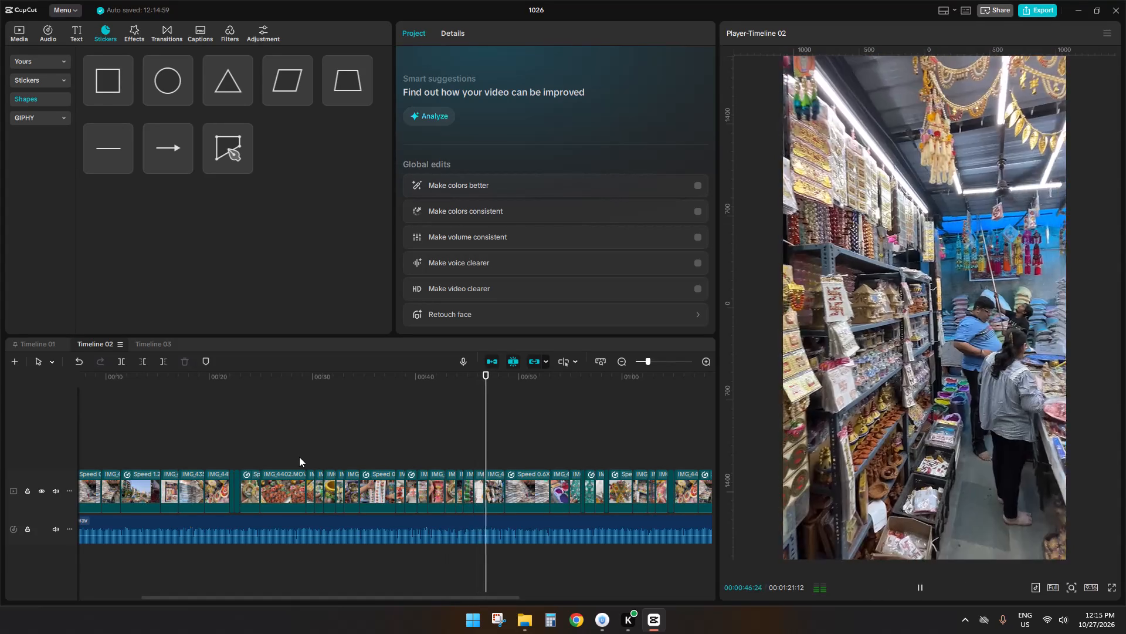
scroll(340, 450, "down", 8, "ctrl")
left_click(340, 448)
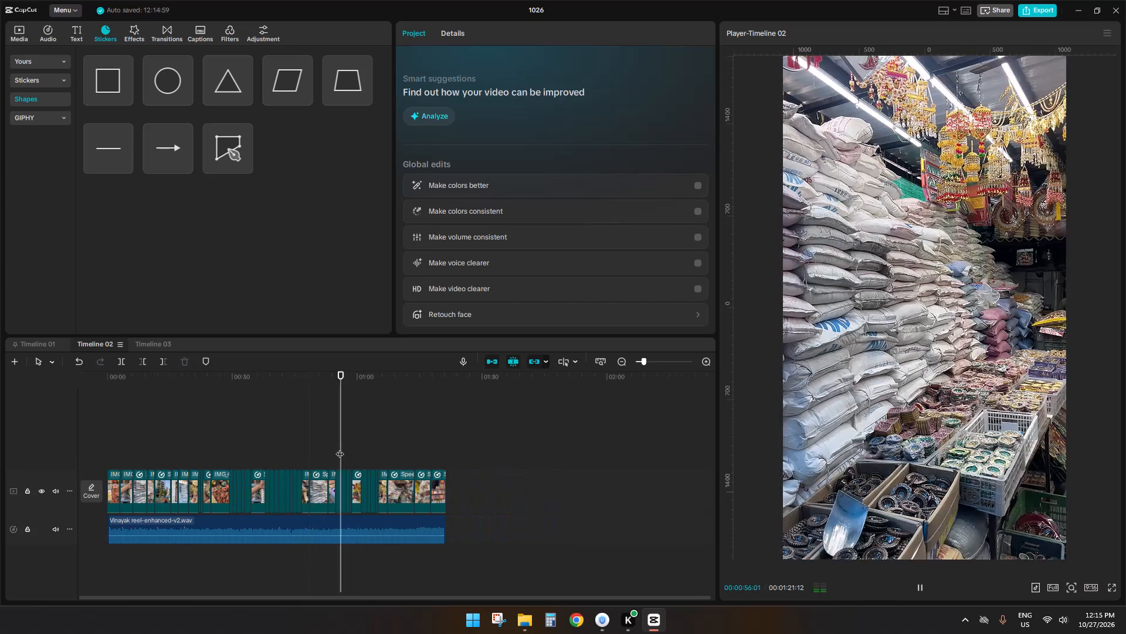
left_click_drag(340, 448, 0, 394)
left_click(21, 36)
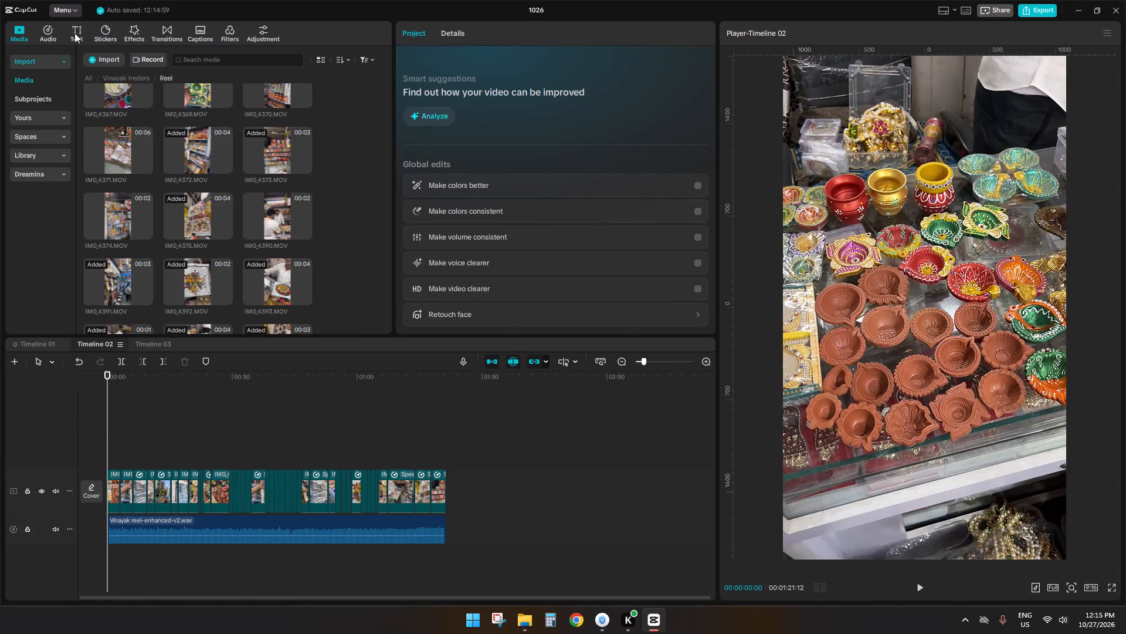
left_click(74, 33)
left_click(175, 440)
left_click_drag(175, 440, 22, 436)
Add Pull in transitions from the favorites at the first two cuts, lasting 0.7 s and 0.8 s.
scroll(222, 462, "up", 2, "ctrl")
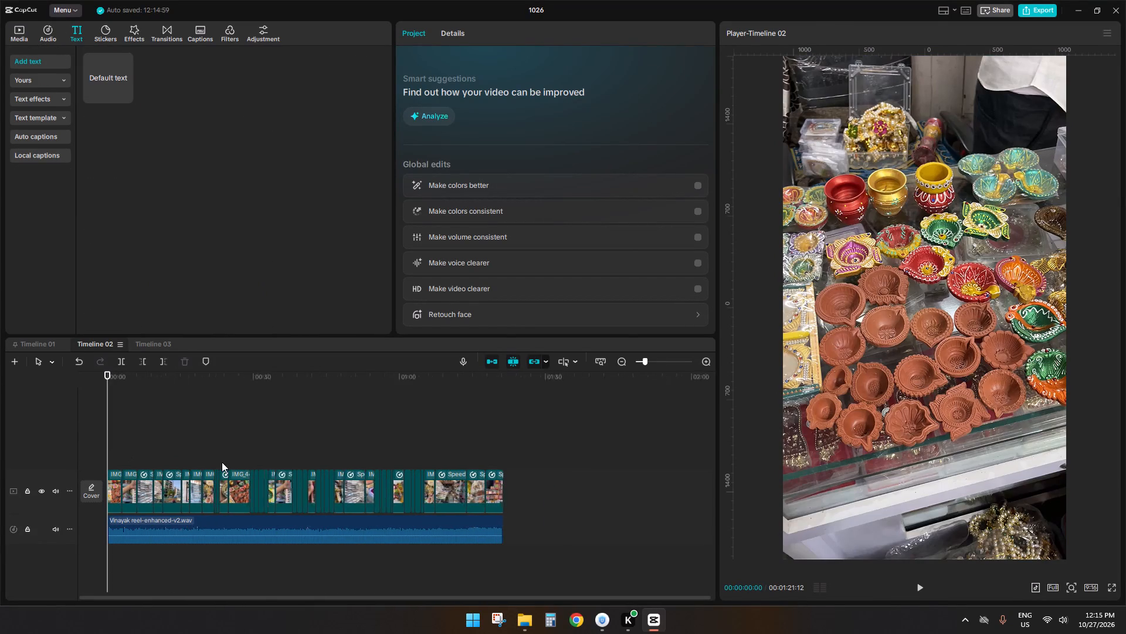
scroll(222, 462, "up", 6, "ctrl")
left_click(167, 46)
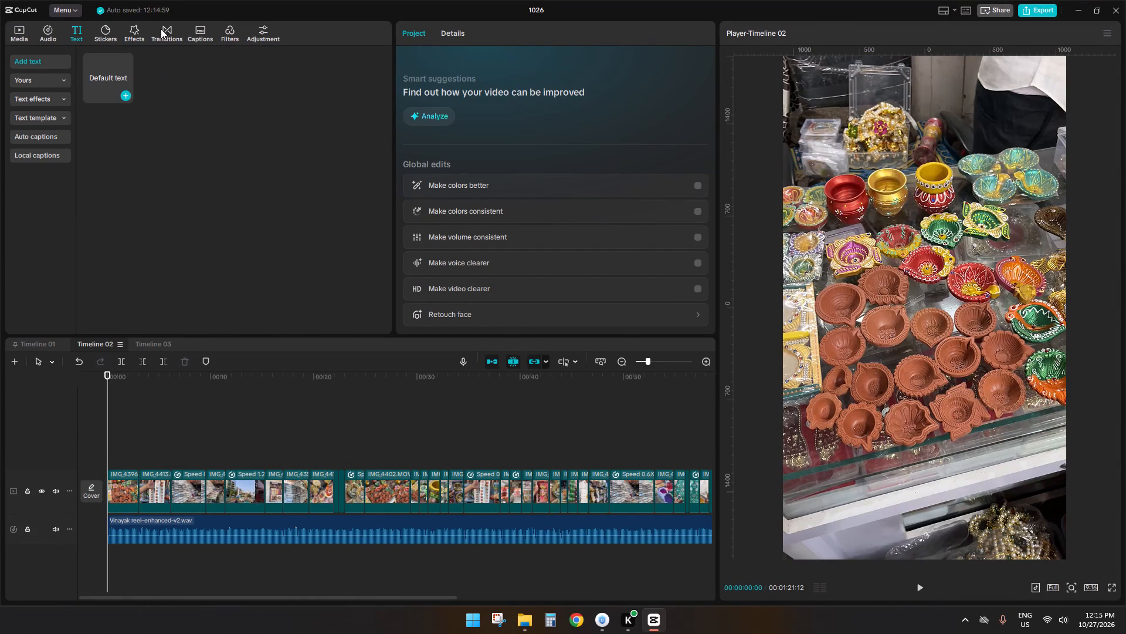
left_click(165, 22)
left_click(45, 68)
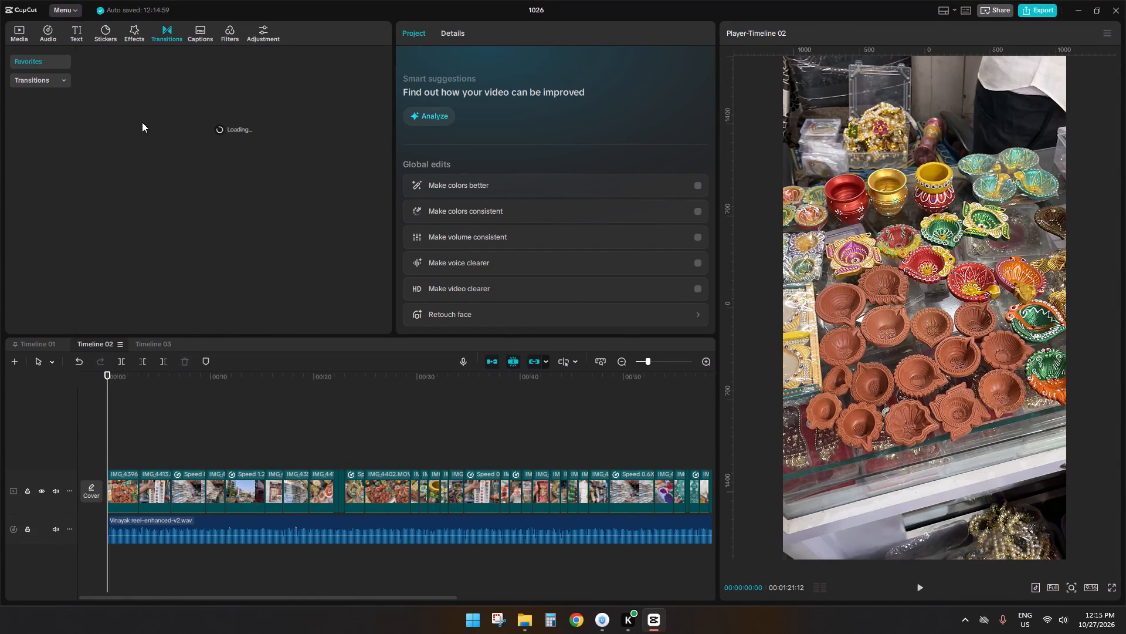
left_click_drag(337, 83, 176, 451)
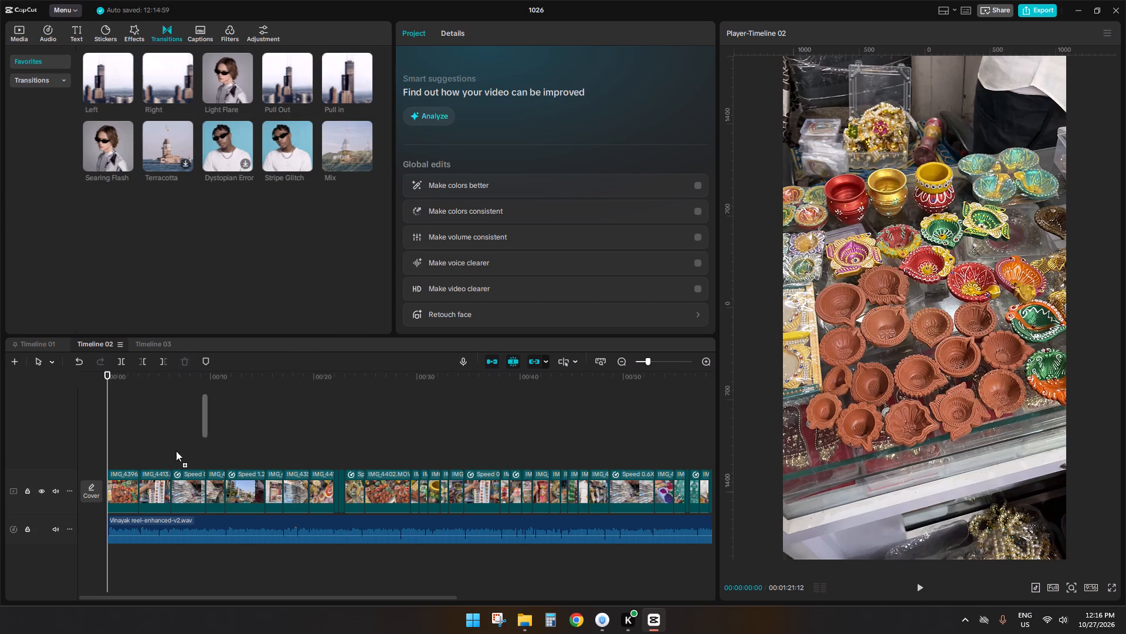
left_click_drag(176, 451, 144, 483)
left_click(513, 114)
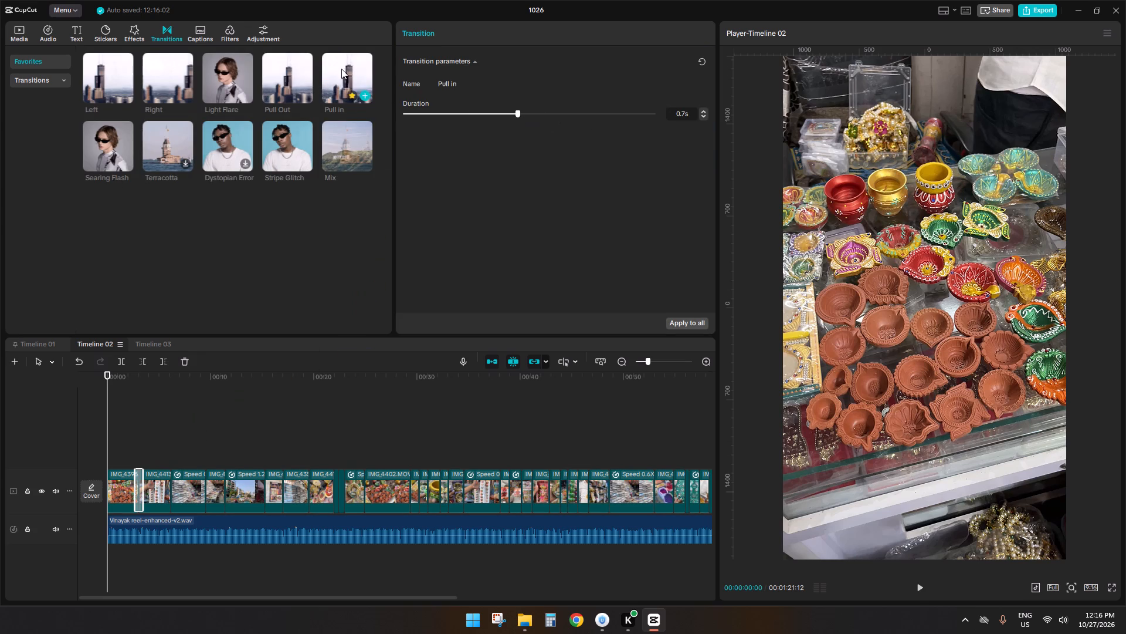
left_click_drag(341, 69, 171, 485)
left_click(524, 118)
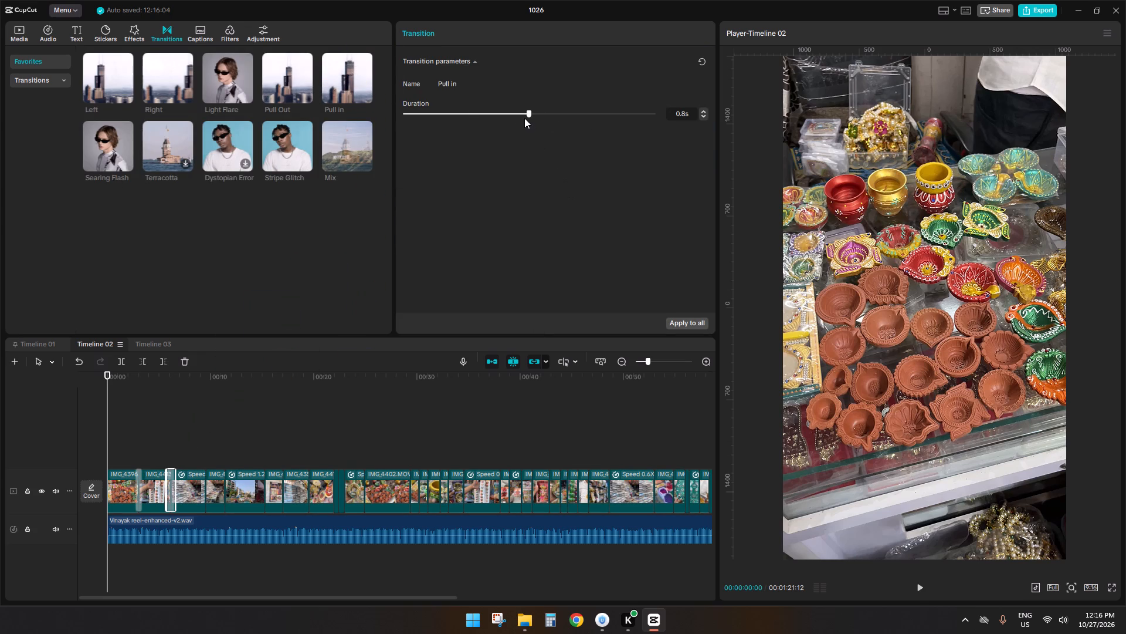
Add Pull in transitions at the third, fourth and fifth cuts, lasting 0.8 s, 0.7 s and 0.7 s.
left_click_drag(351, 68, 210, 477)
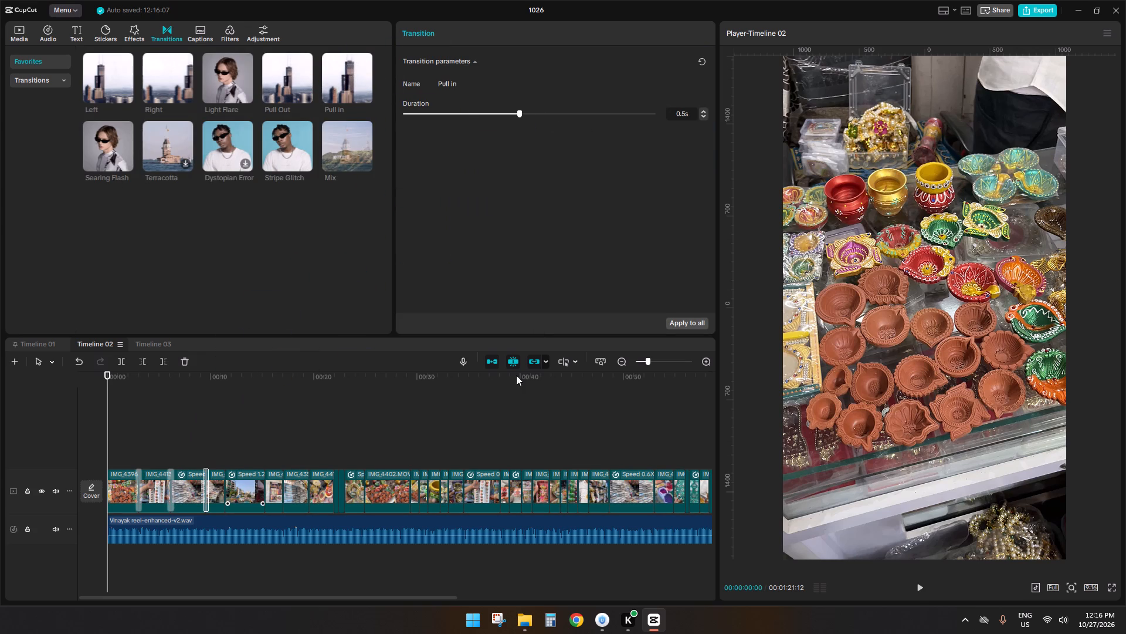
left_click(617, 116)
left_click_drag(349, 72, 228, 458)
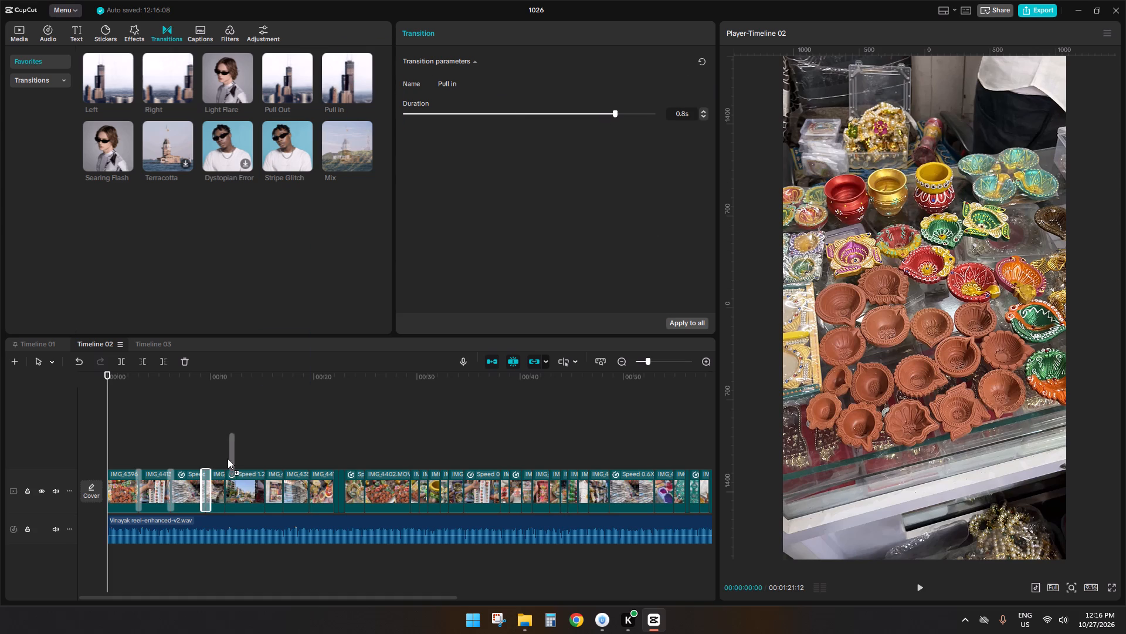
left_click_drag(228, 458, 232, 480)
left_click(592, 117)
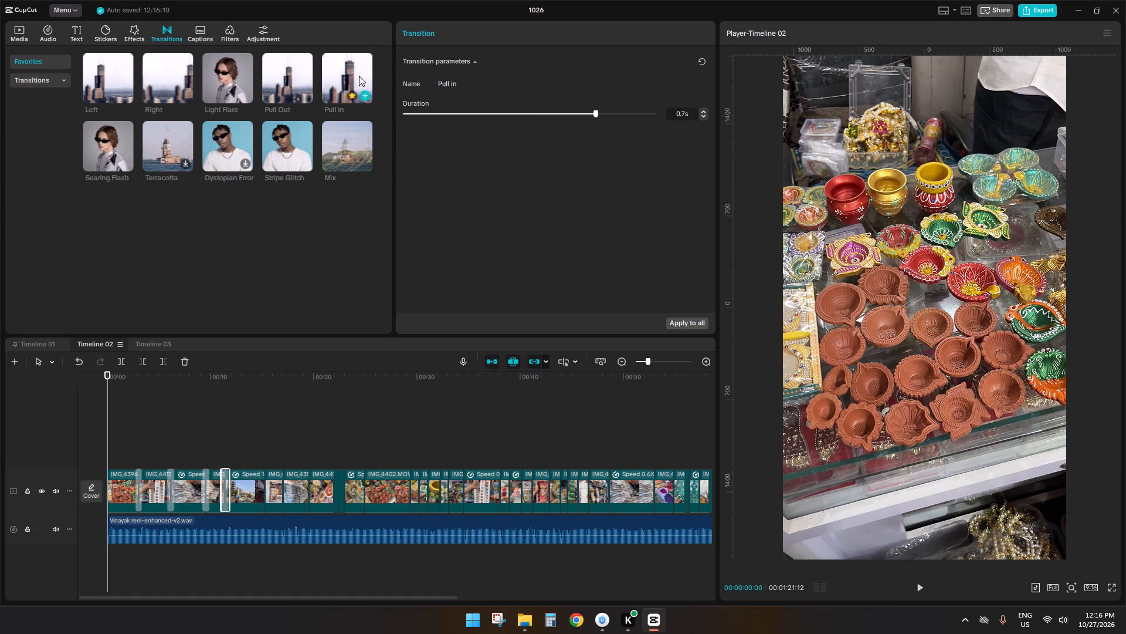
left_click_drag(359, 76, 269, 489)
left_click(611, 120)
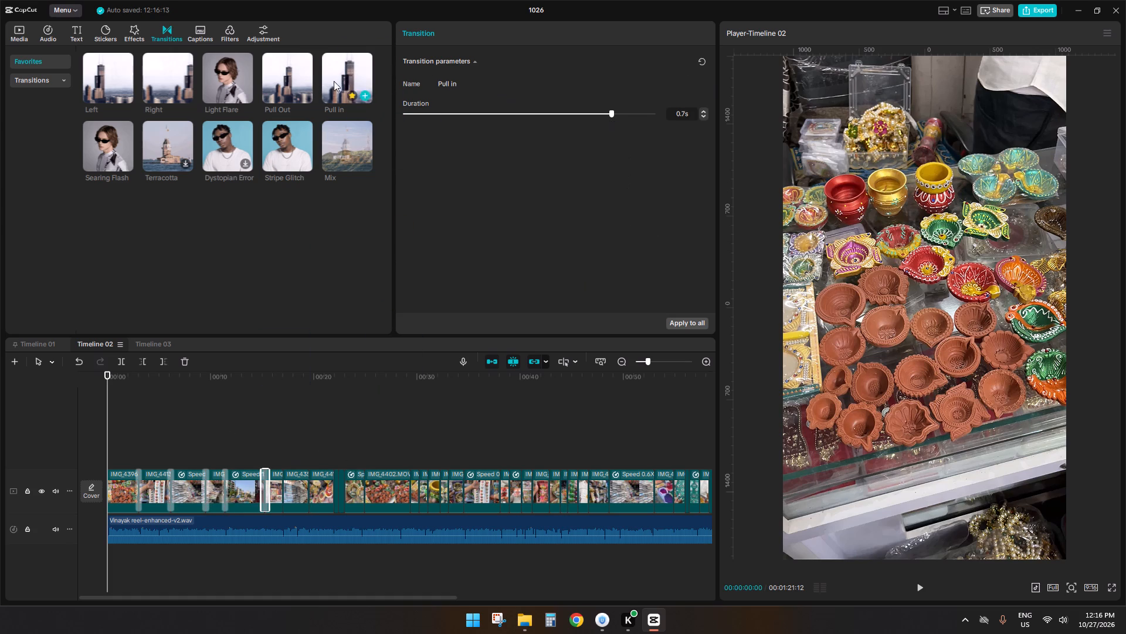
Add Pull in transitions at the sixth and seventh cuts and lengthen them, the seventh to 0.7 s.
left_click_drag(335, 77, 288, 505)
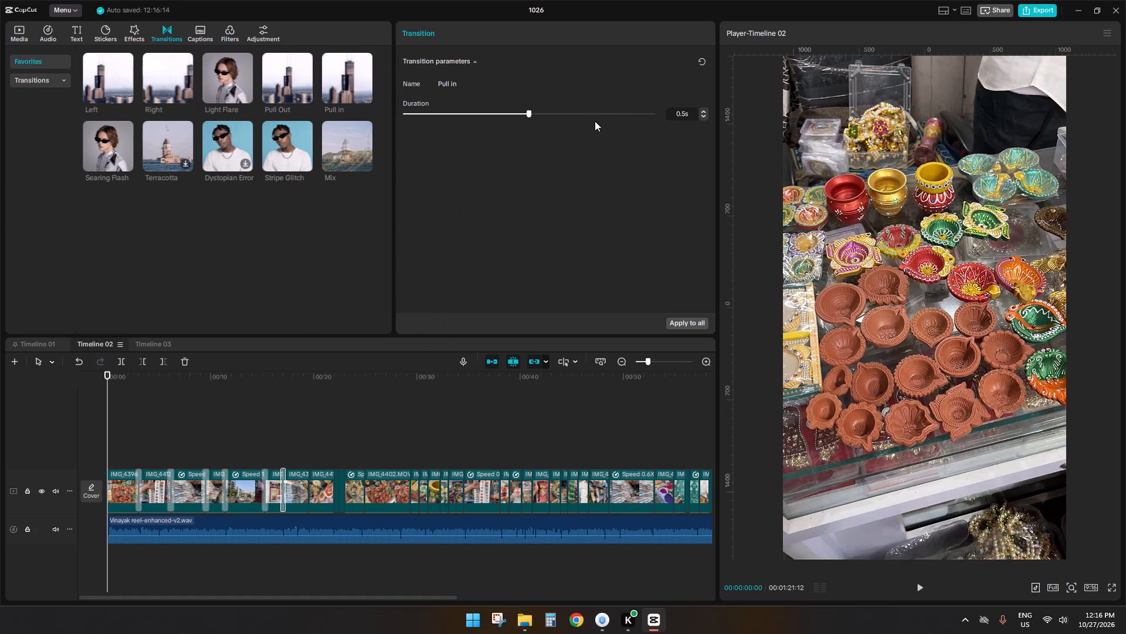
left_click(610, 117)
left_click_drag(337, 72, 304, 484)
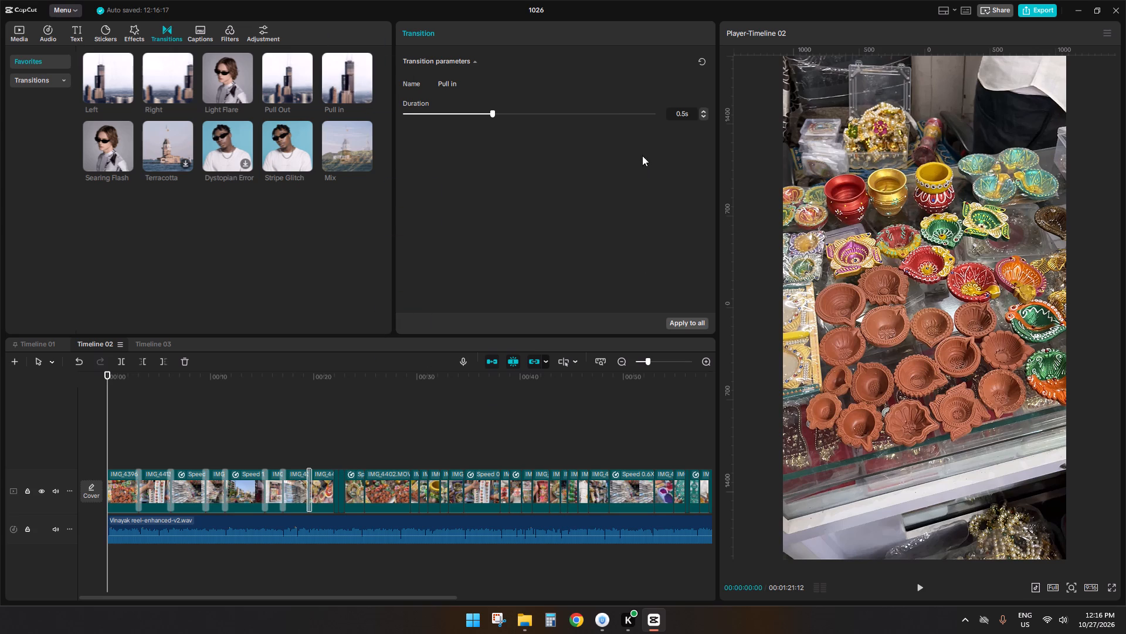
left_click(558, 117)
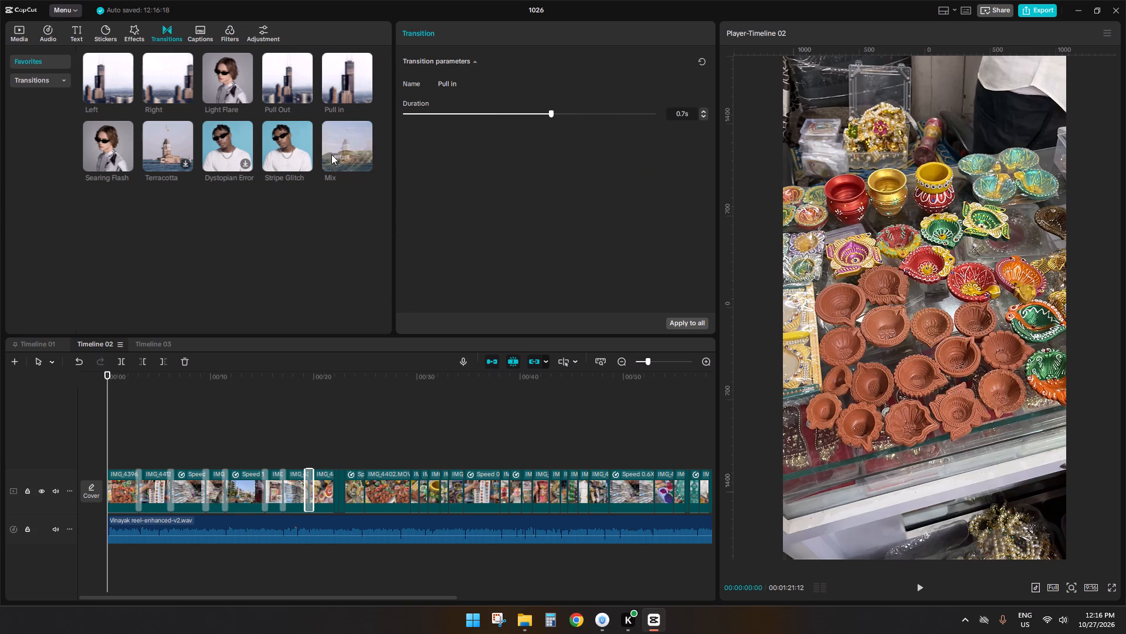
Add Mix transitions at the three cuts around the very short clips near 22 s, allowing duplicate frames without further reminders.
left_click_drag(335, 147, 336, 478)
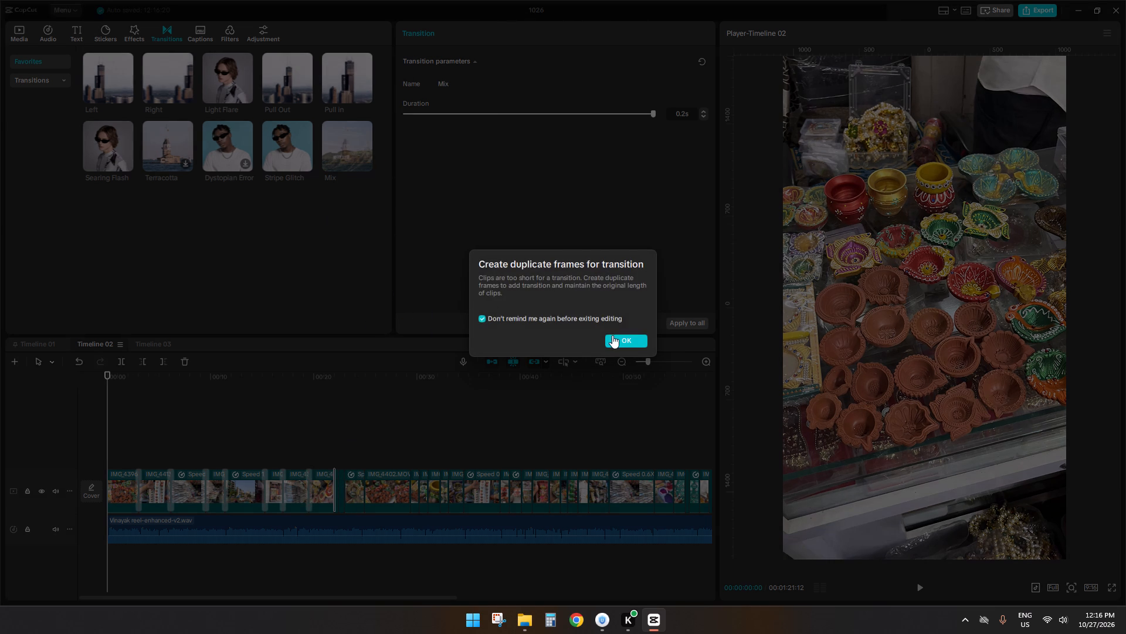
left_click(612, 335)
left_click_drag(321, 120, 356, 144)
left_click_drag(321, 143, 340, 483)
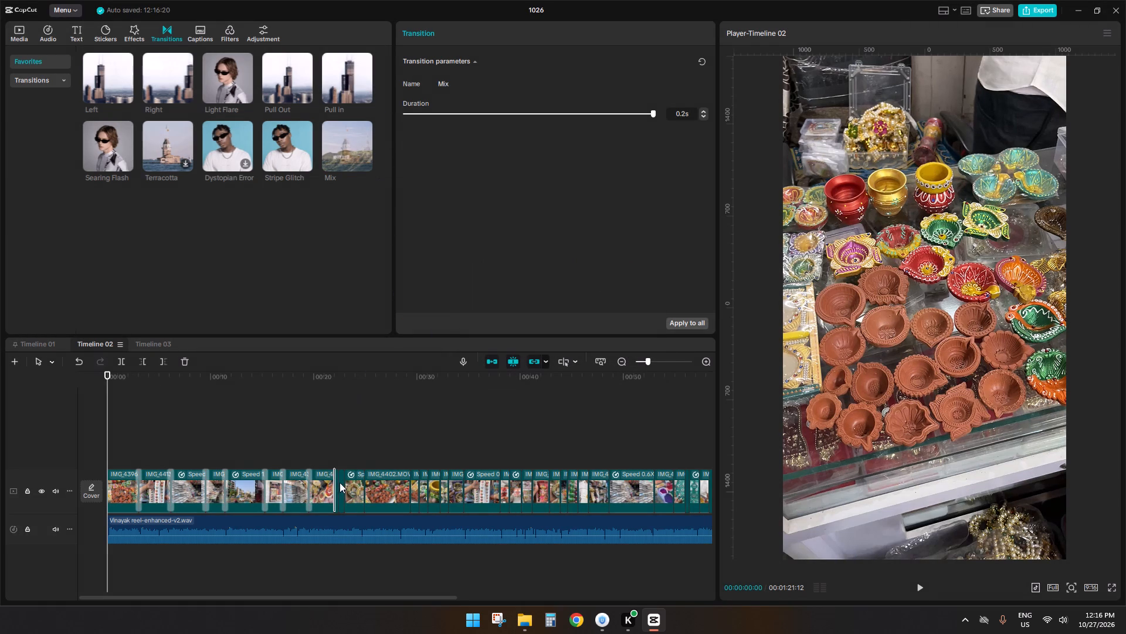
left_click_drag(341, 140, 343, 475)
left_click_drag(341, 132, 338, 480)
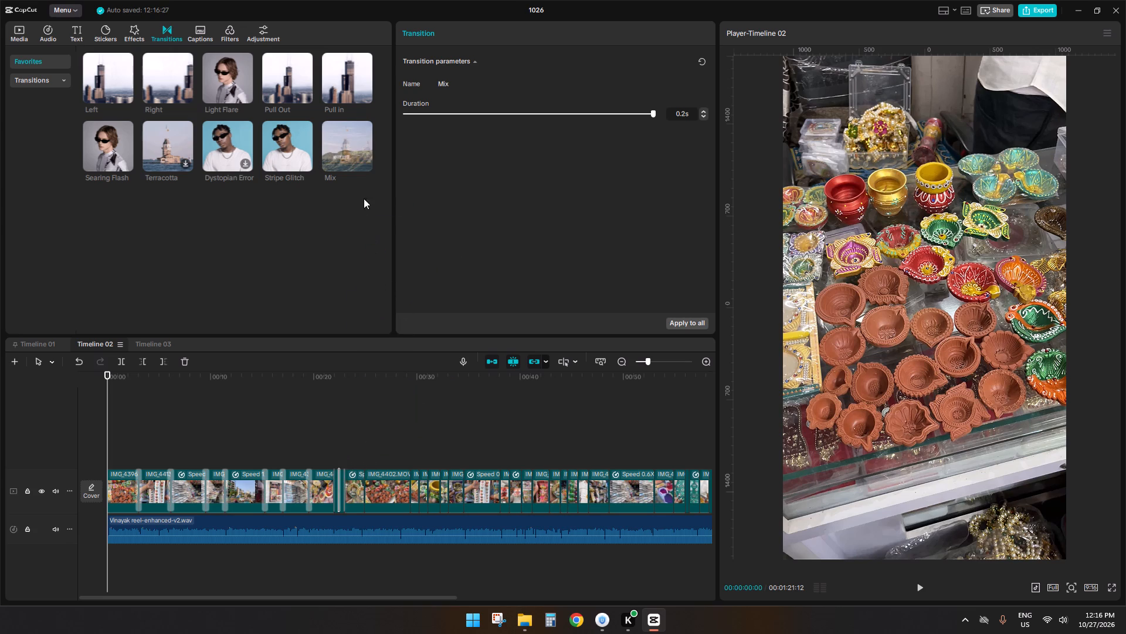
Add a Pull in transition at the start of the IMG_4402 clip and set its duration to 0.7 s.
left_click_drag(342, 85, 438, 552)
left_click_drag(438, 552, 378, 498)
left_click(603, 116)
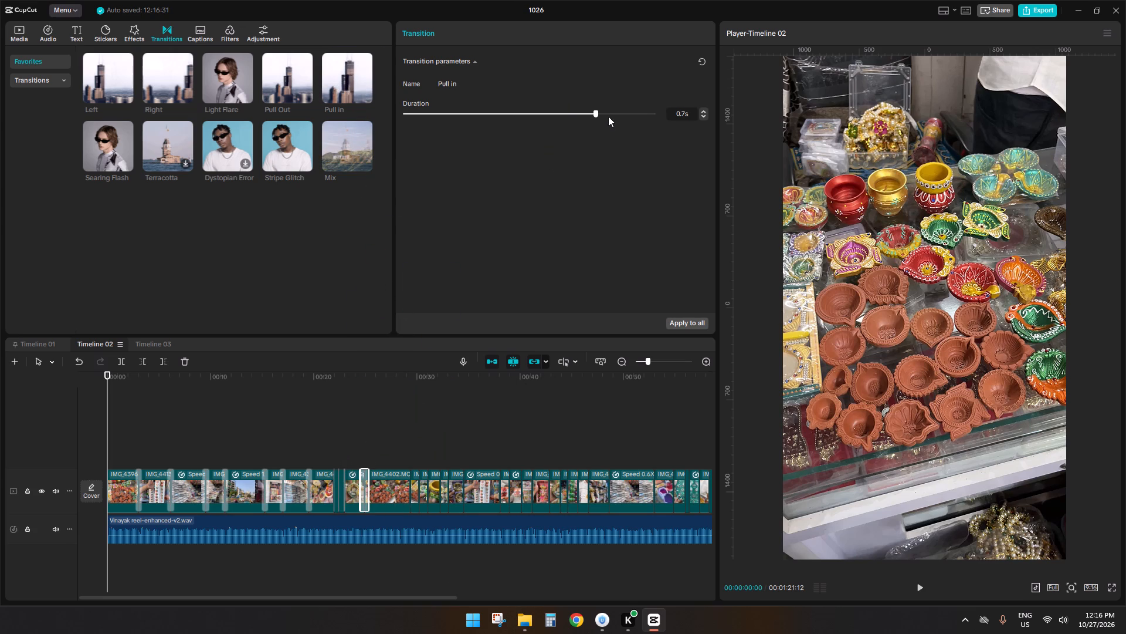
Add Mix transitions at the end of the IMG_4402 clip and at the following cut, around 30 s.
left_click_drag(342, 82, 364, 158)
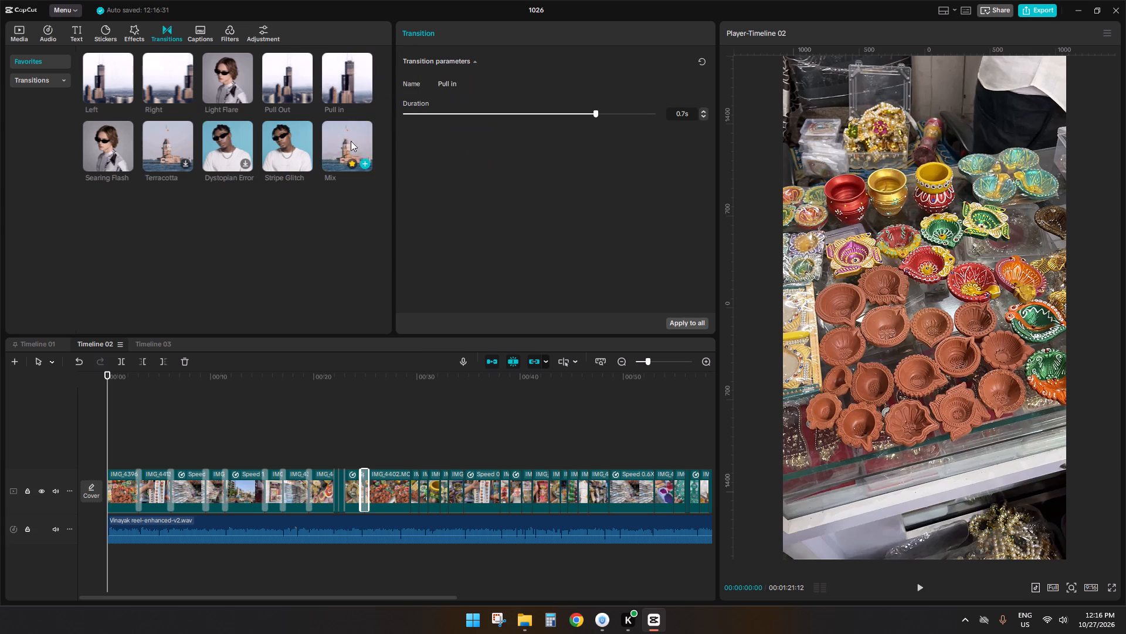
left_click_drag(337, 146, 402, 492)
left_click_drag(354, 151, 418, 498)
left_click_drag(347, 149, 491, 235)
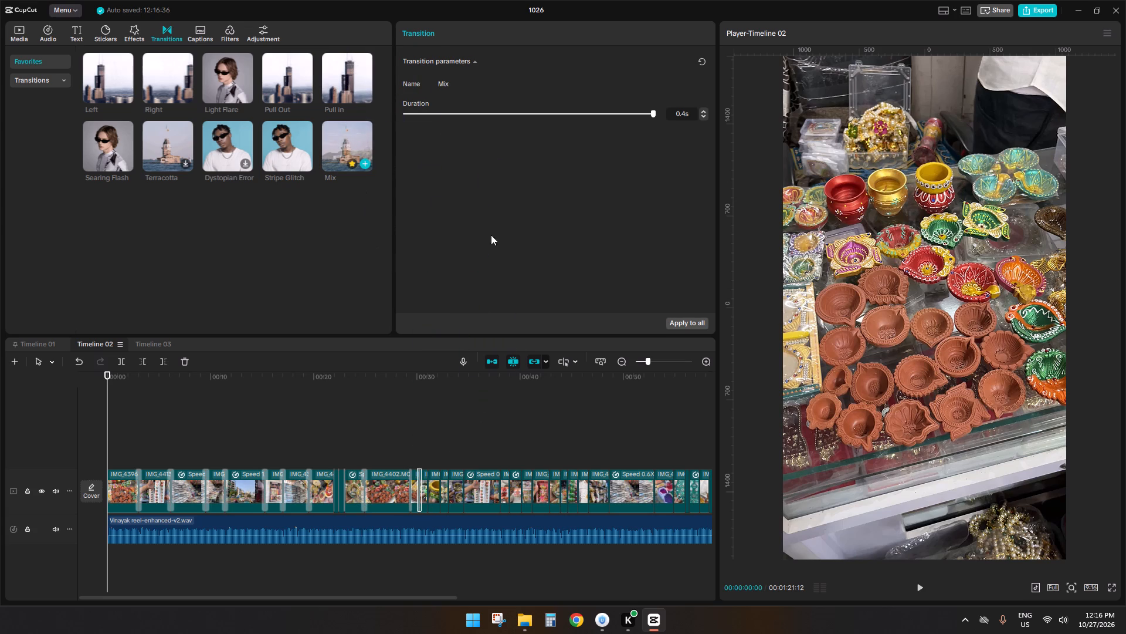
left_click_drag(491, 235, 441, 466)
Add Mix transitions at the cuts between the short clips from about 31 s to 35 s.
left_click_drag(434, 596, 542, 595)
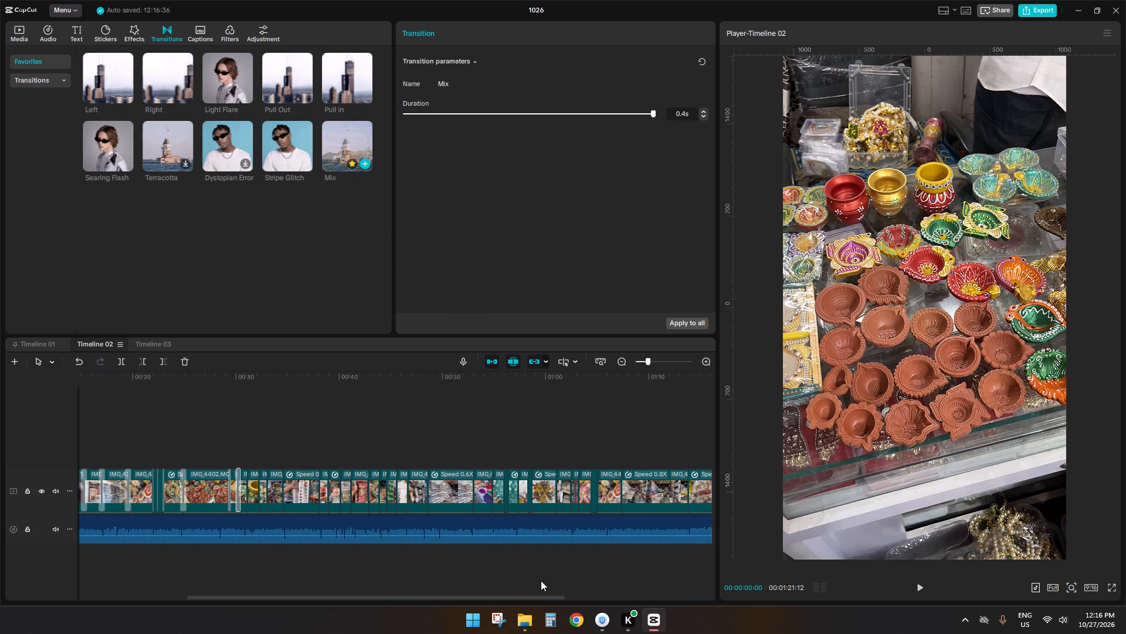
left_click_drag(342, 126, 251, 477)
left_click_drag(335, 132, 259, 483)
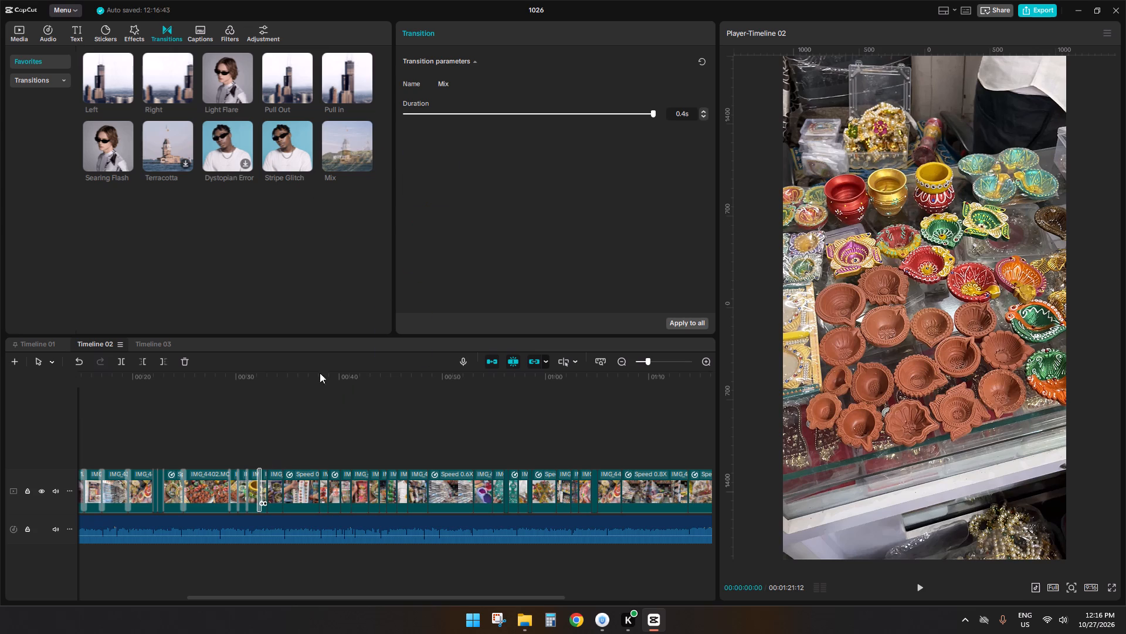
left_click_drag(337, 130, 257, 488)
left_click_drag(346, 158, 286, 484)
left_click_drag(345, 133, 396, 146)
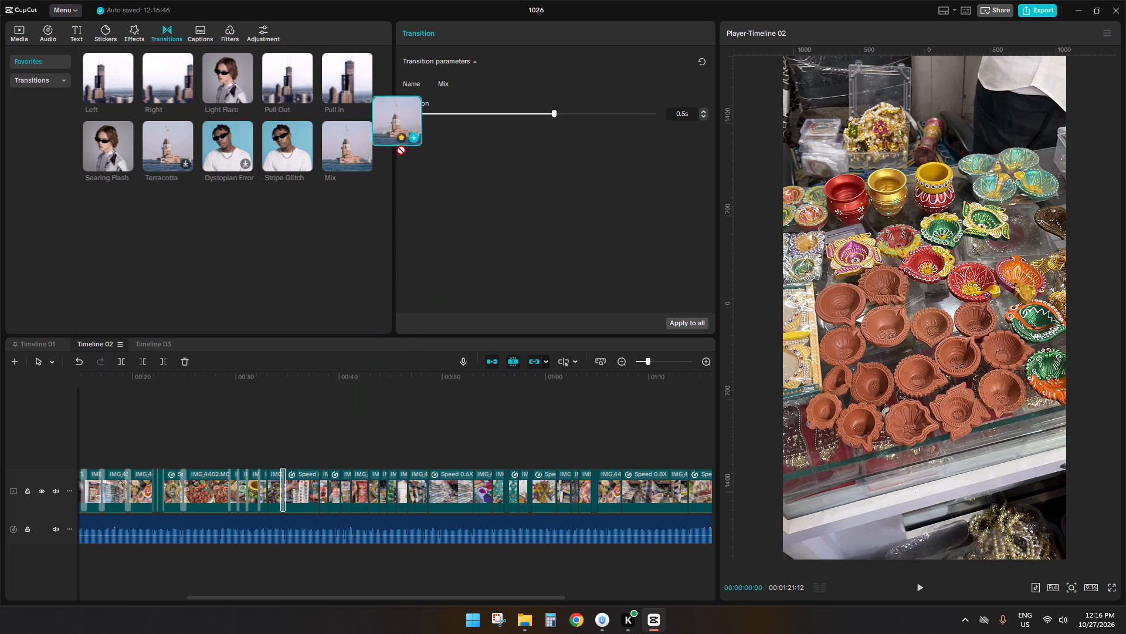
left_click_drag(396, 146, 280, 480)
left_click_drag(347, 144, 289, 395)
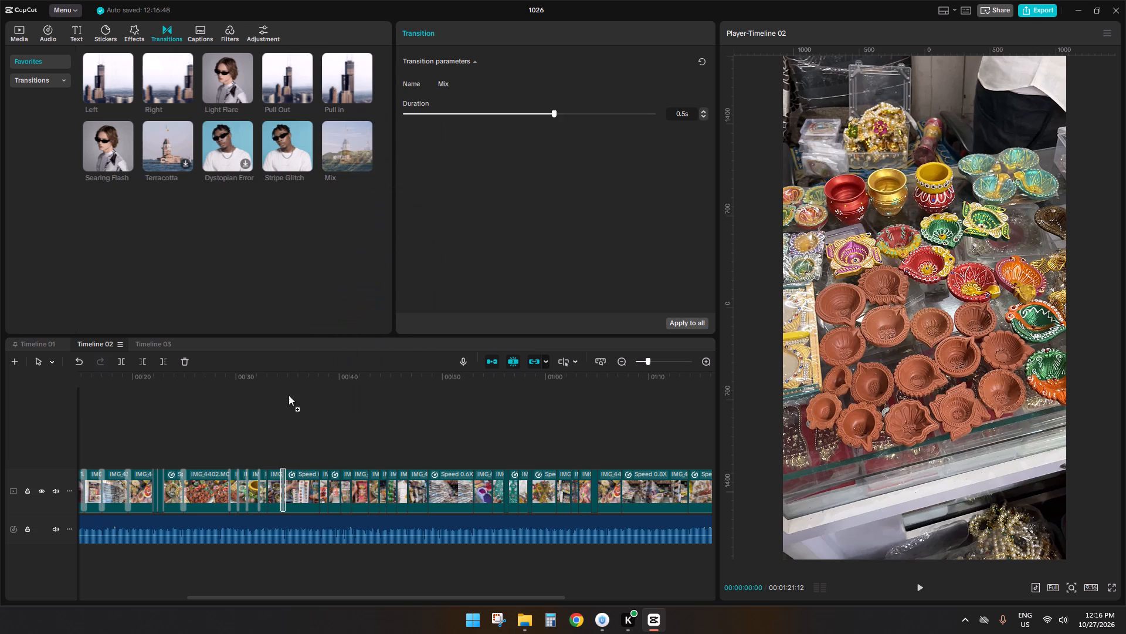
left_click_drag(289, 395, 266, 484)
Add Mix transitions at the three cuts between about 38 s and 40 s.
left_click_drag(338, 147, 316, 507)
left_click_drag(335, 153, 341, 484)
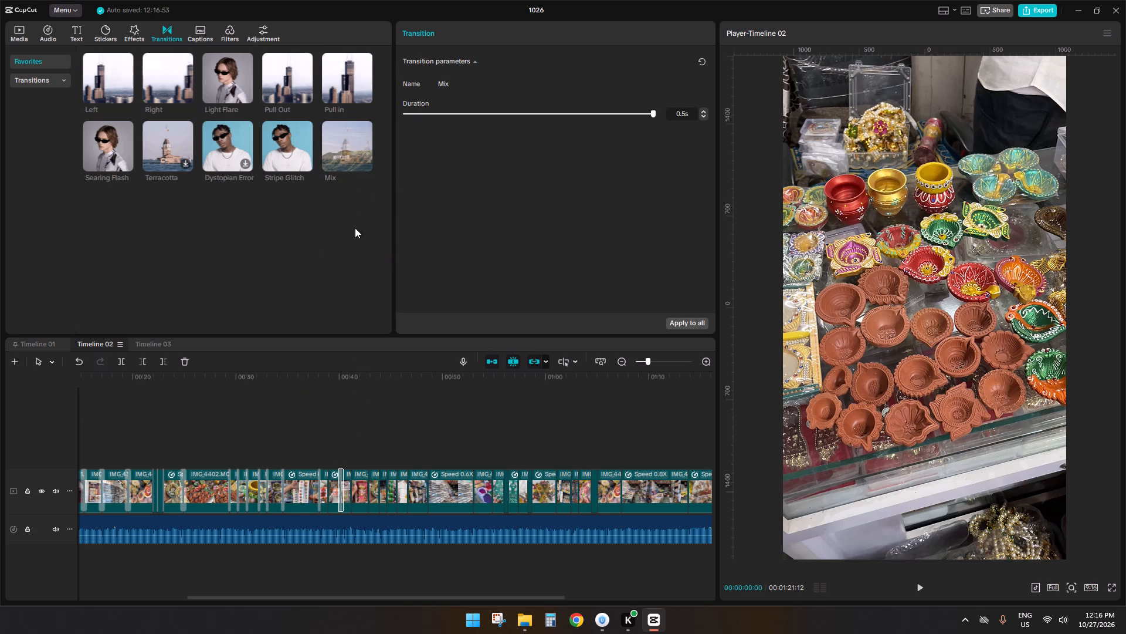
left_click_drag(341, 159, 329, 481)
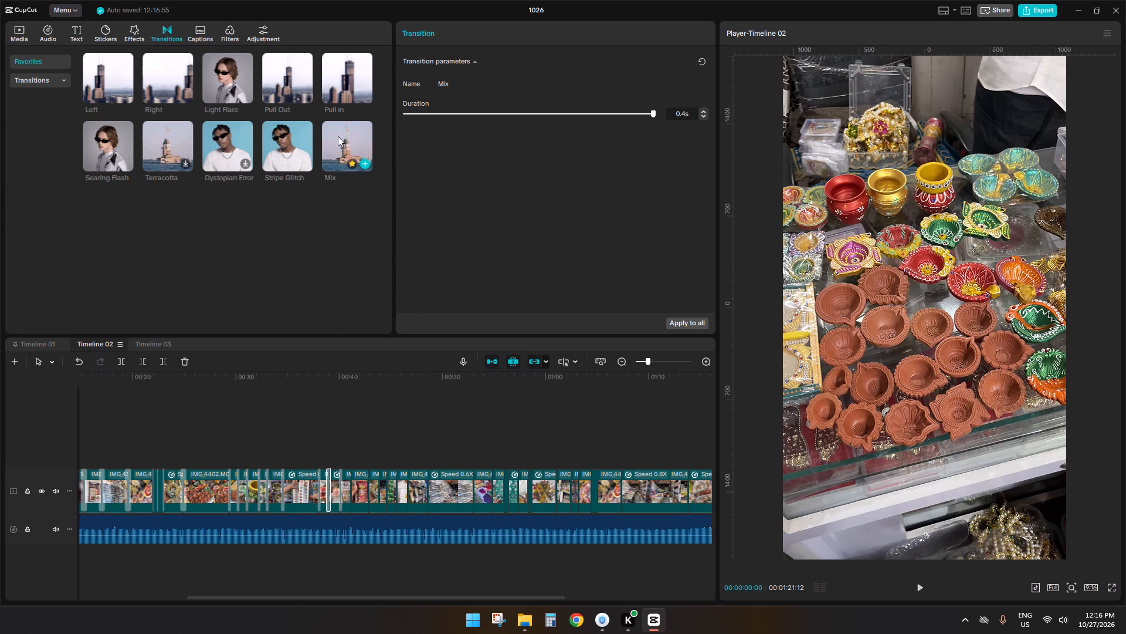
Add Mix transitions at the cuts between the short clips from about 41 s to 44 s.
left_click_drag(335, 136, 354, 468)
left_click_drag(337, 127, 405, 416)
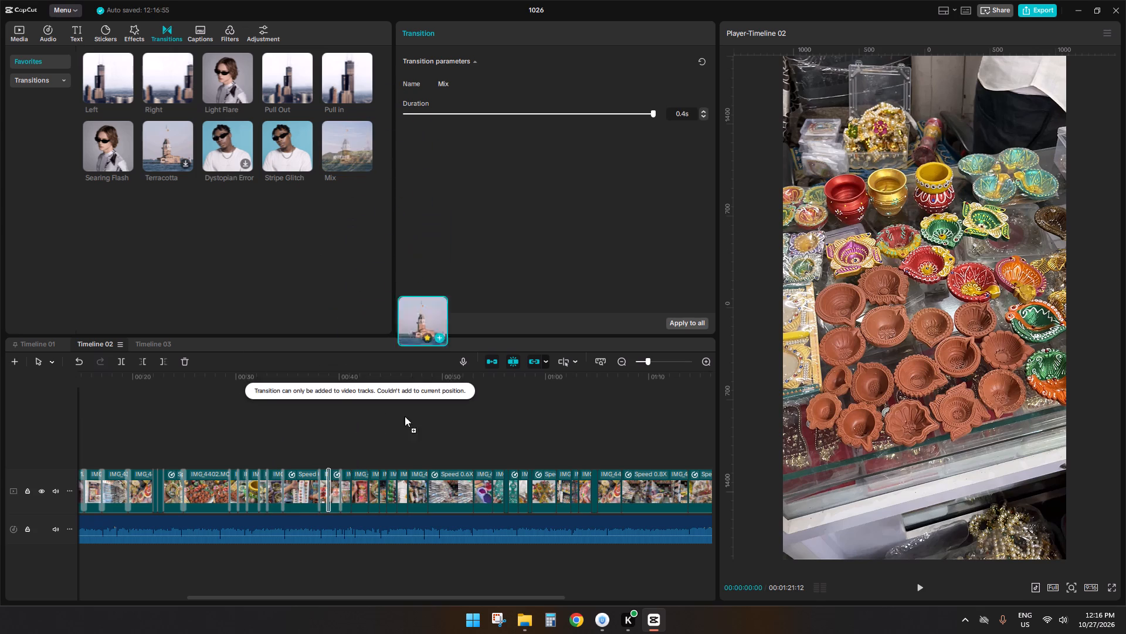
left_click_drag(405, 416, 347, 512)
left_click_drag(338, 142, 354, 427)
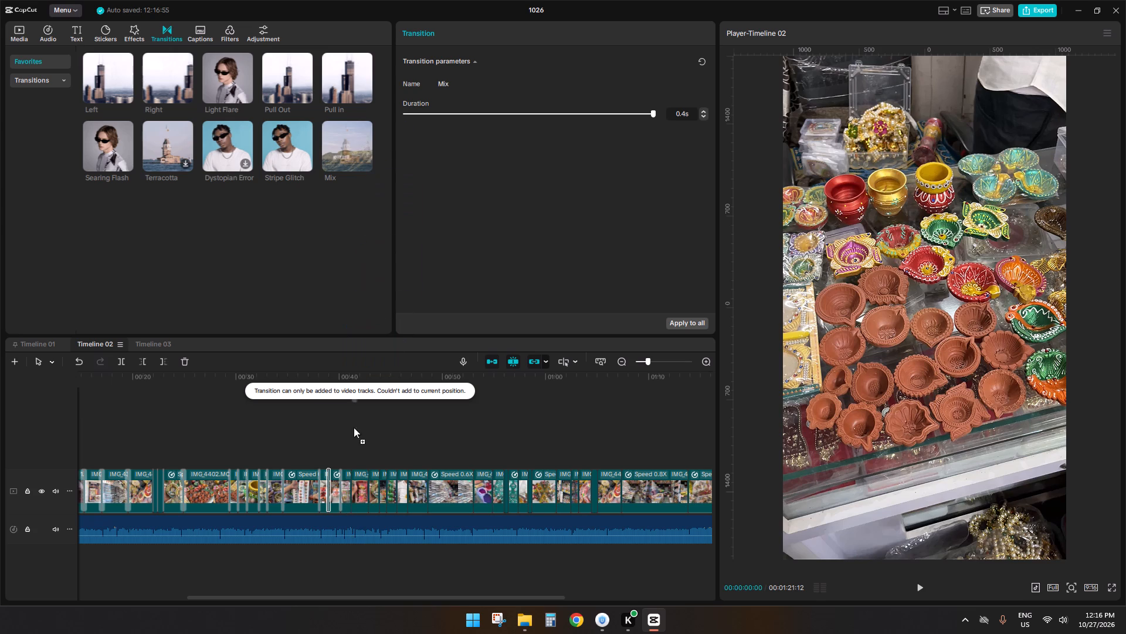
left_click_drag(354, 427, 355, 487)
left_click_drag(341, 141, 397, 476)
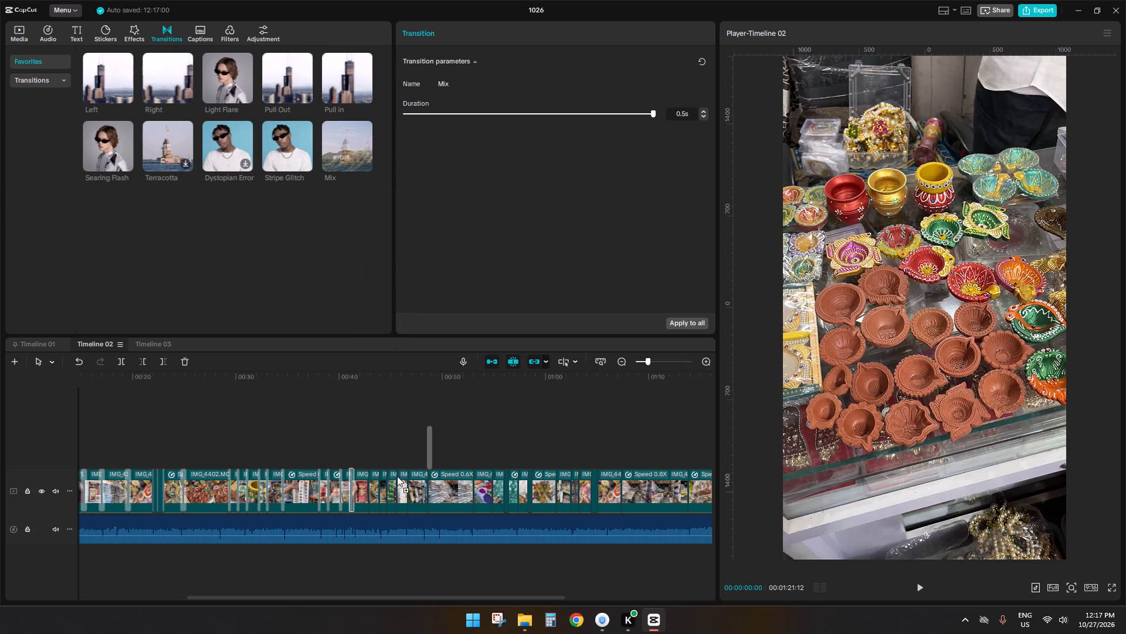
left_click_drag(397, 476, 381, 478)
left_click_drag(348, 139, 377, 484)
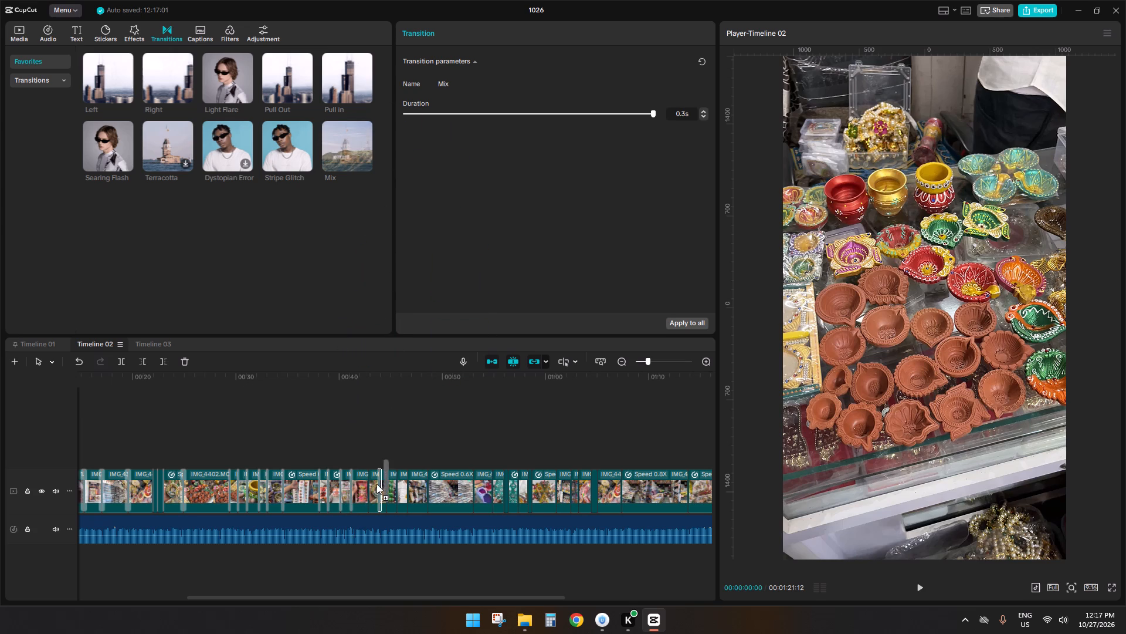
left_click_drag(377, 484, 372, 485)
Add Mix transitions at the cuts from about 45 s to 49 s, up to the start of the 0.6X speed clip.
left_click_drag(347, 138, 432, 504)
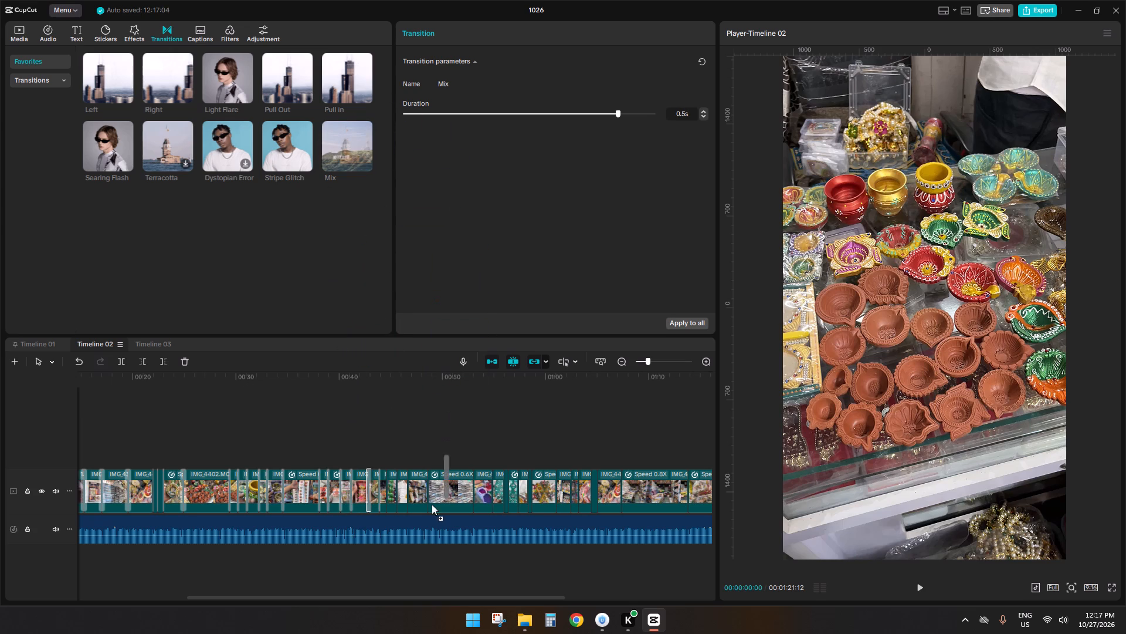
left_click_drag(432, 504, 396, 503)
left_click_drag(354, 146, 391, 153)
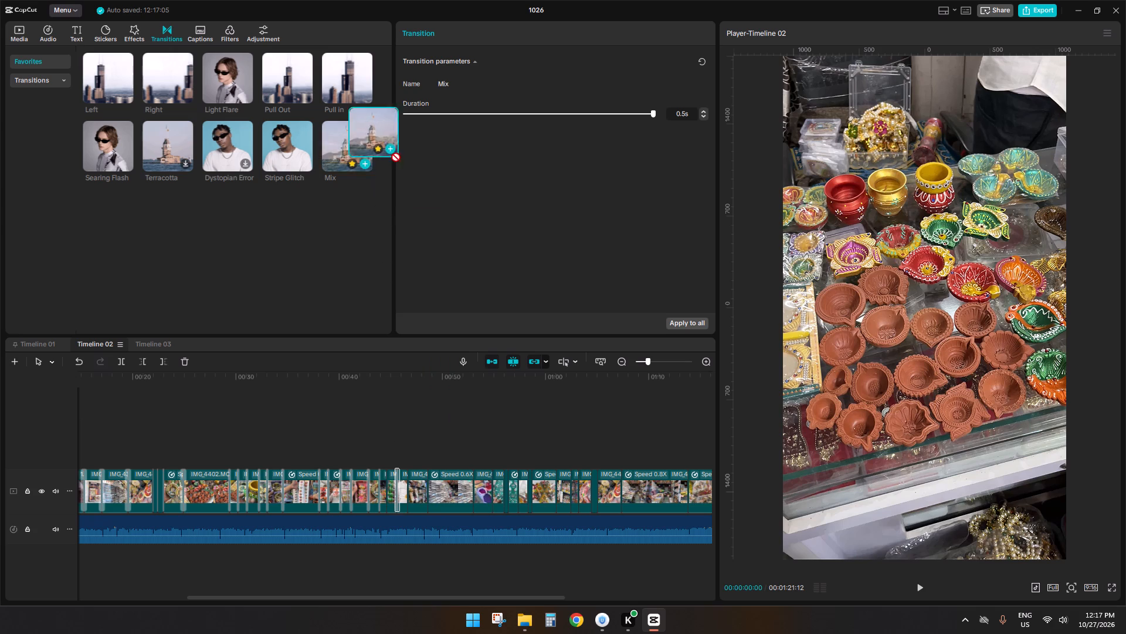
left_click_drag(391, 153, 386, 491)
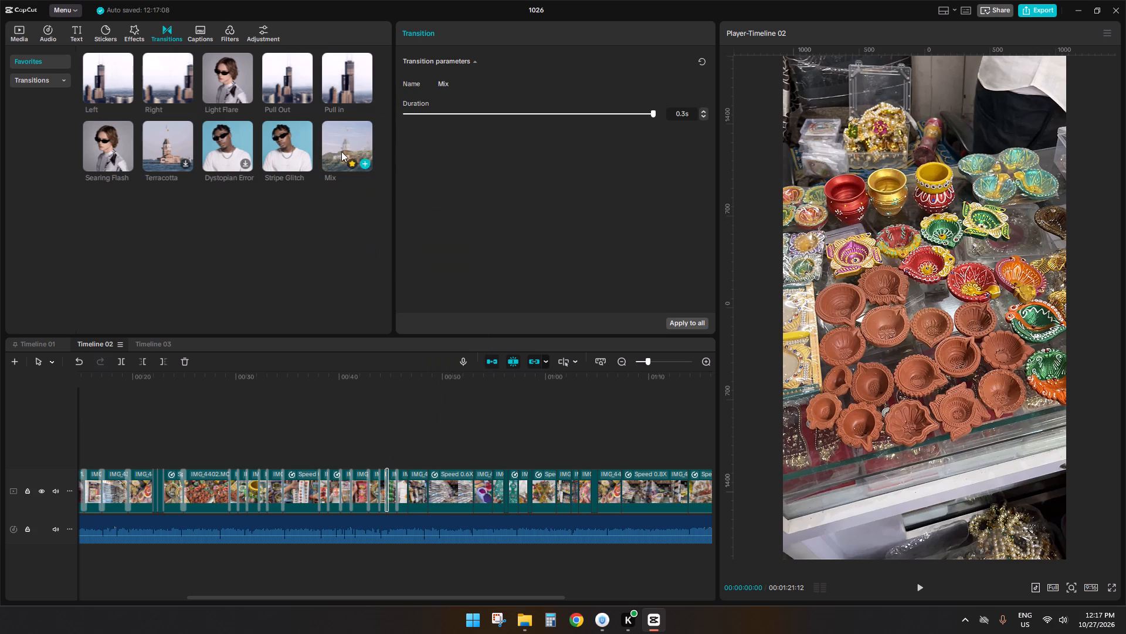
left_click_drag(341, 147, 409, 488)
left_click_drag(336, 146, 347, 146)
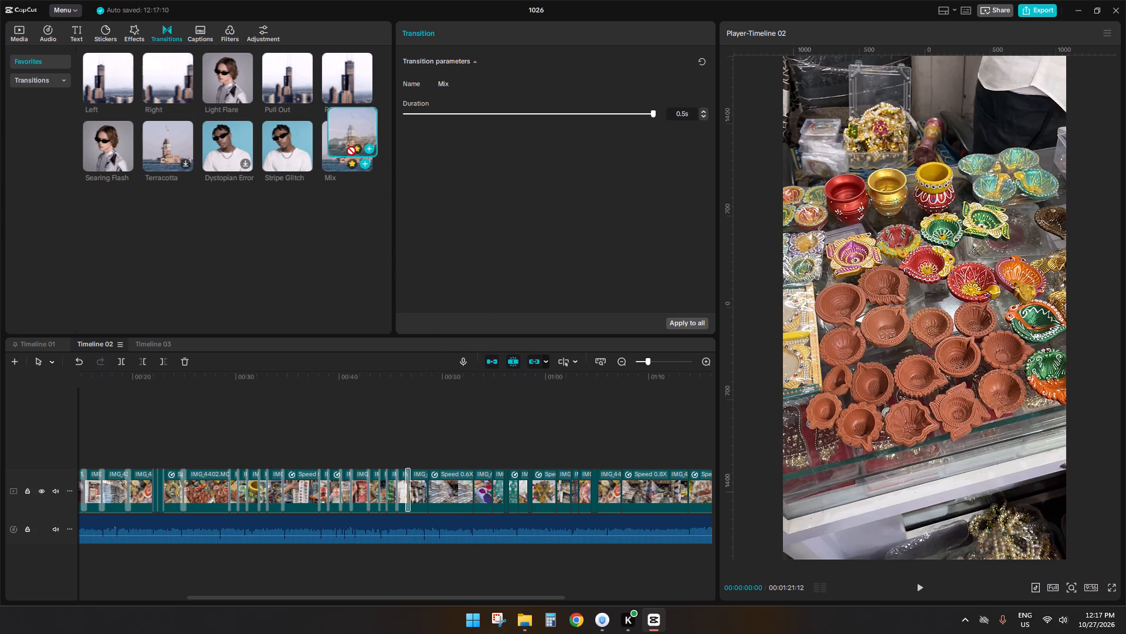
left_click_drag(347, 146, 420, 517)
left_click(420, 517)
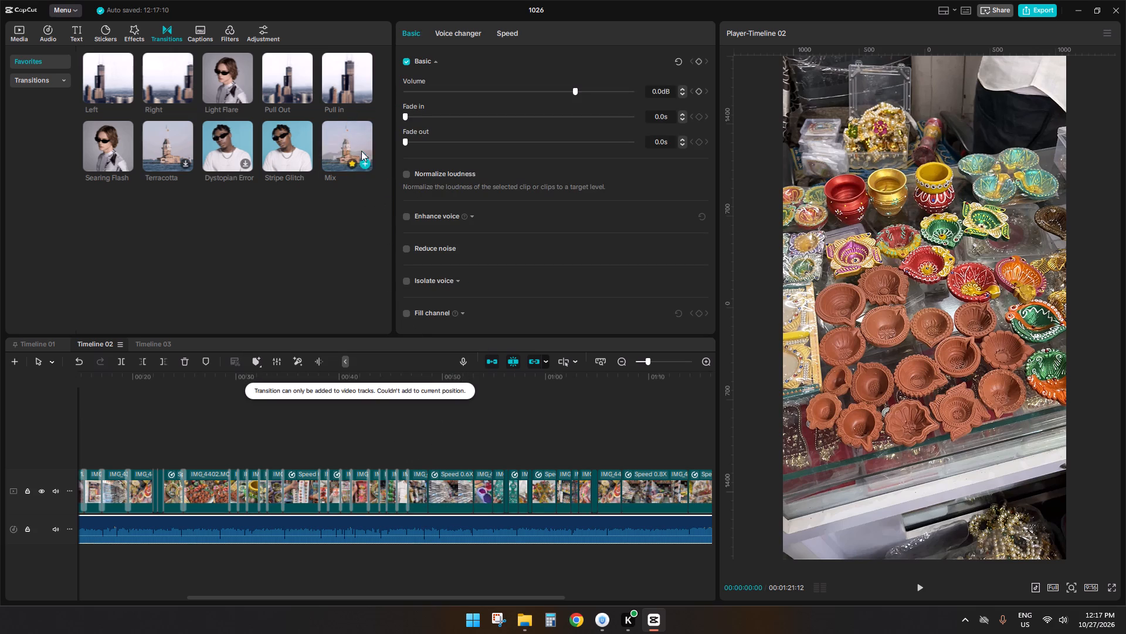
left_click_drag(361, 150, 423, 490)
Add Mix transitions at the cuts from the end of the 0.6X speed clip, around 53 s, to about 59 s.
left_click_drag(324, 147, 521, 293)
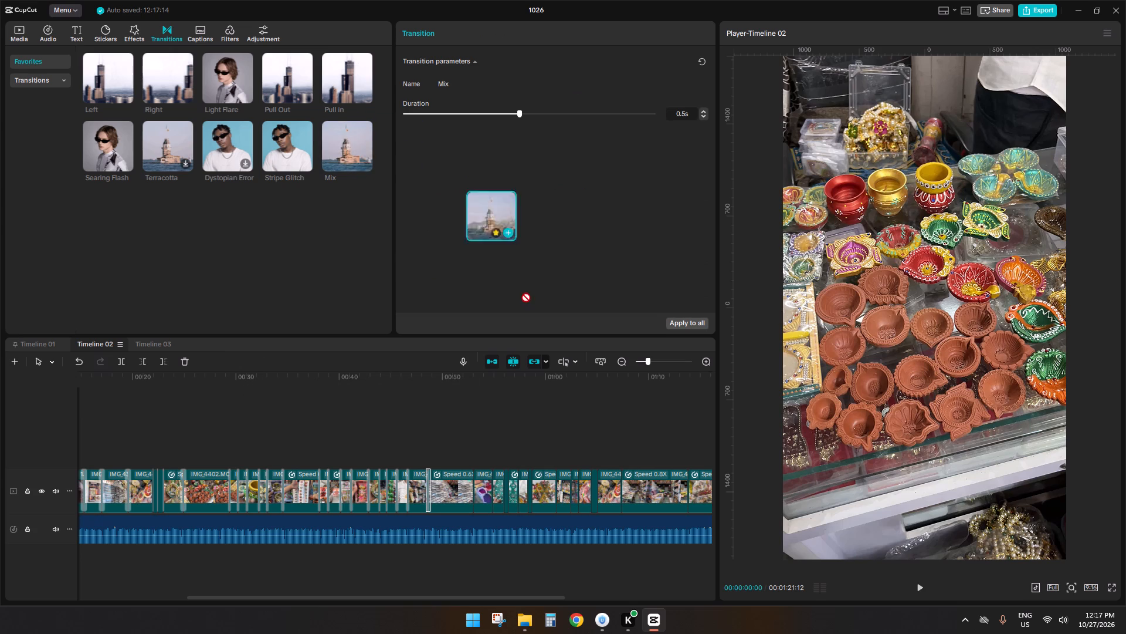
left_click_drag(521, 293, 483, 490)
left_click_drag(351, 137, 497, 478)
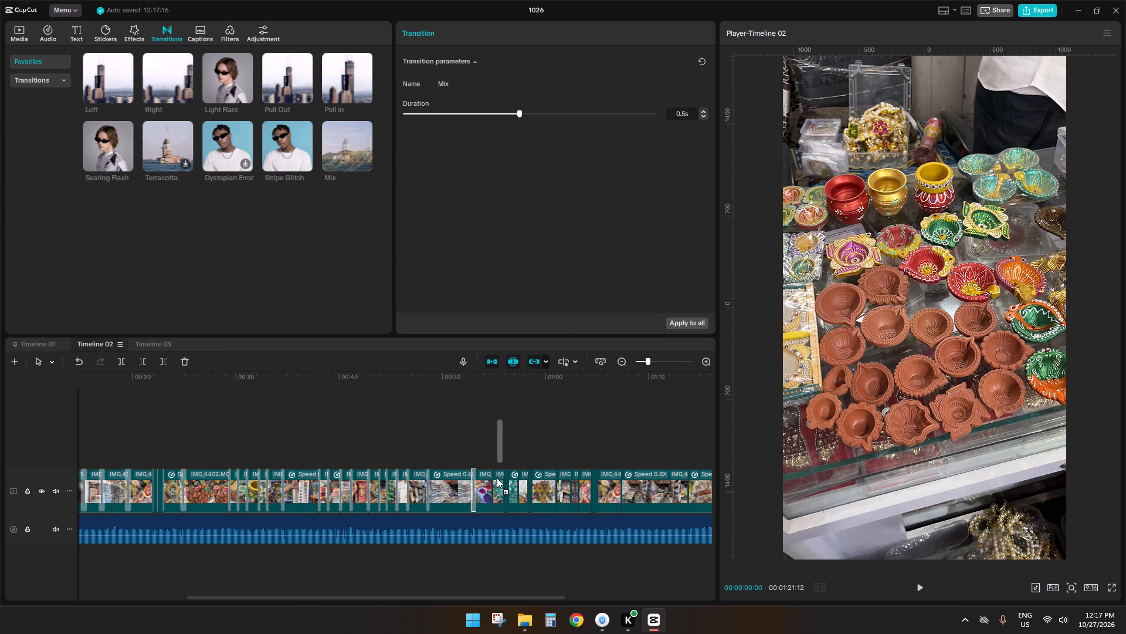
left_click_drag(497, 478, 497, 480)
left_click_drag(338, 147, 506, 488)
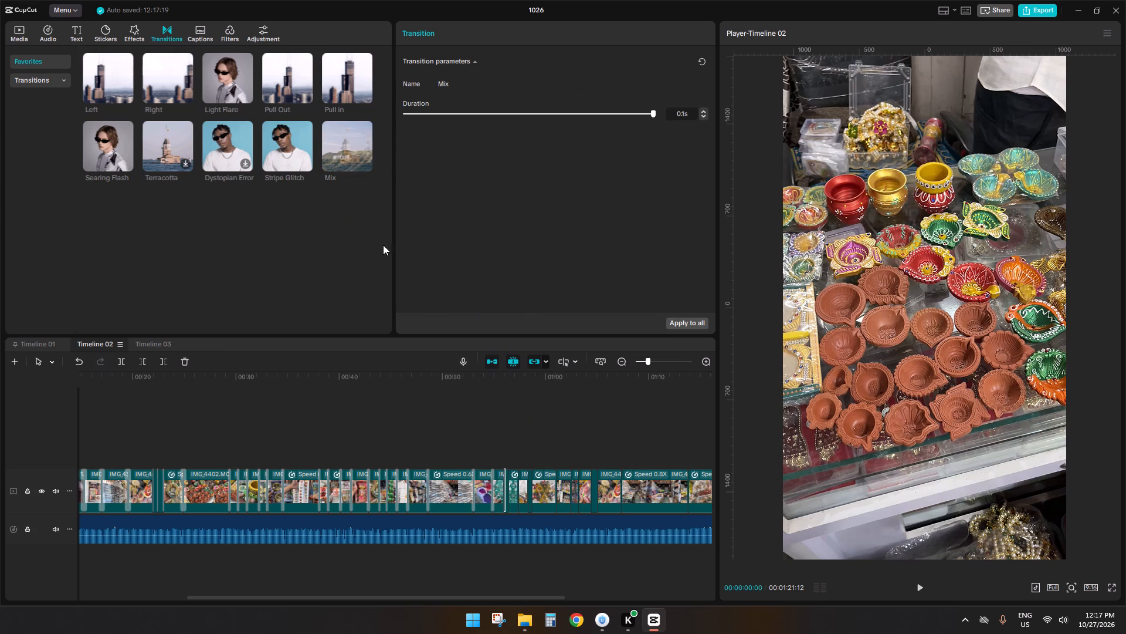
left_click_drag(347, 153, 512, 497)
left_click_drag(348, 139, 525, 478)
left_click_drag(347, 149, 514, 481)
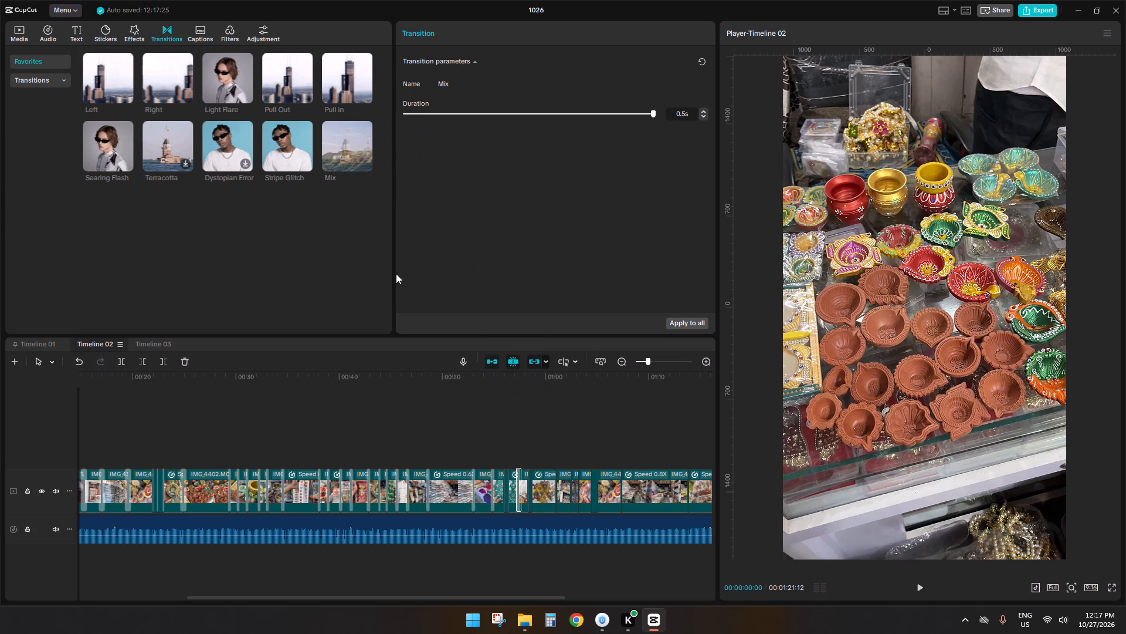
left_click_drag(342, 140, 532, 482)
Add Mix transitions at the cuts between the short clips from about 1:01 to 1:05.
left_click_drag(537, 598, 638, 593)
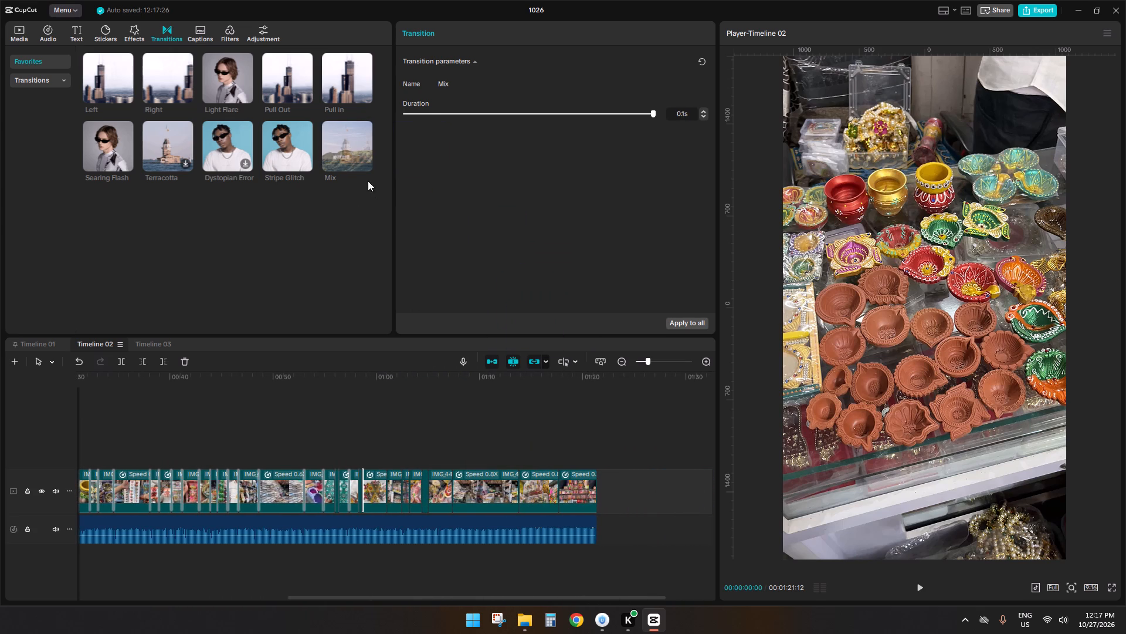
left_click_drag(344, 142, 390, 492)
left_click_drag(342, 128, 398, 327)
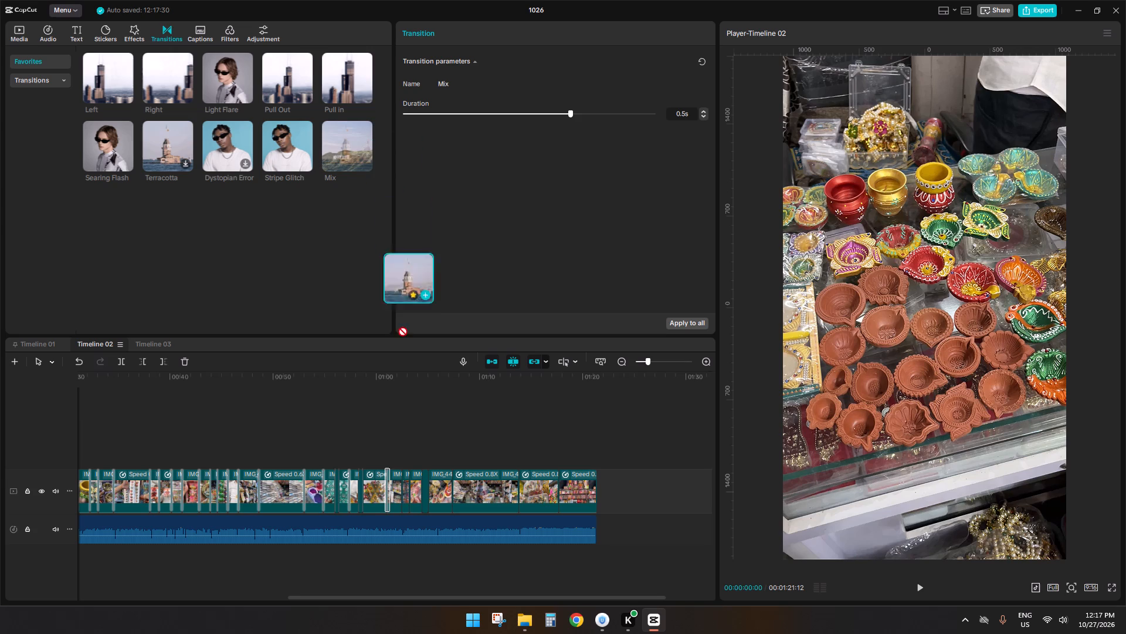
left_click_drag(398, 327, 400, 487)
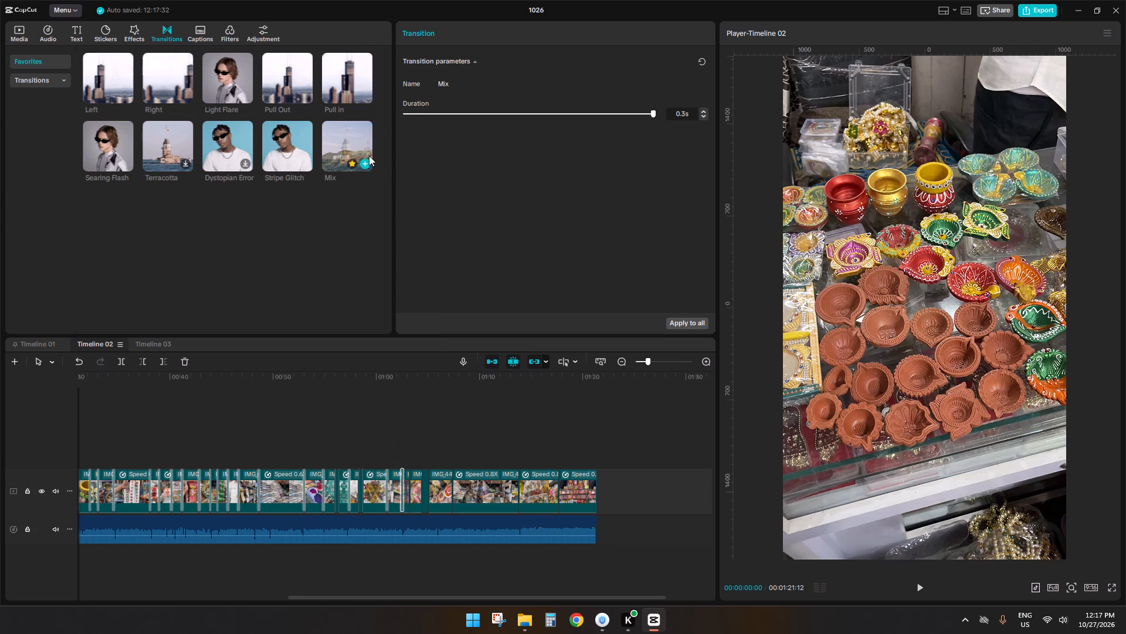
left_click_drag(358, 149, 412, 490)
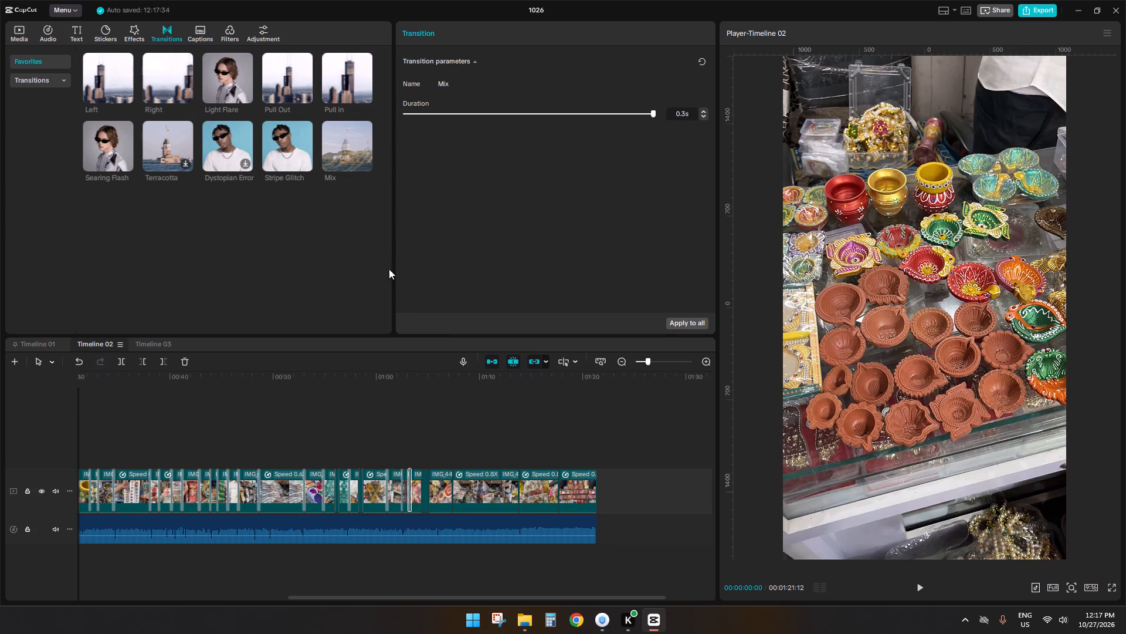
left_click_drag(328, 149, 426, 512)
left_click_drag(347, 146, 392, 158)
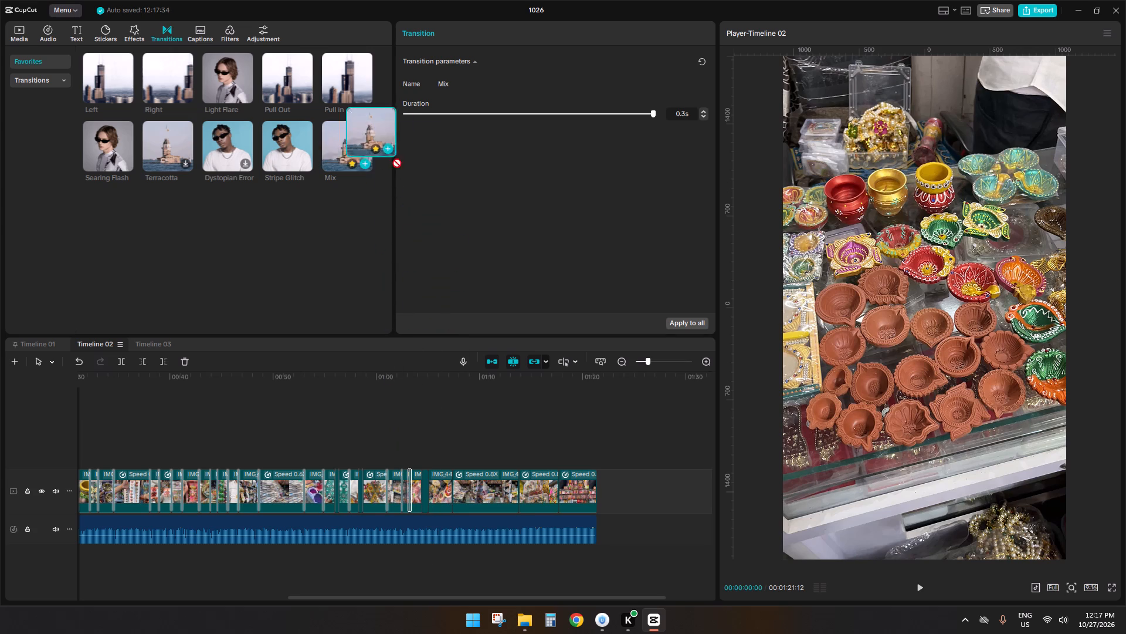
left_click_drag(392, 158, 433, 495)
left_click_drag(334, 154, 423, 475)
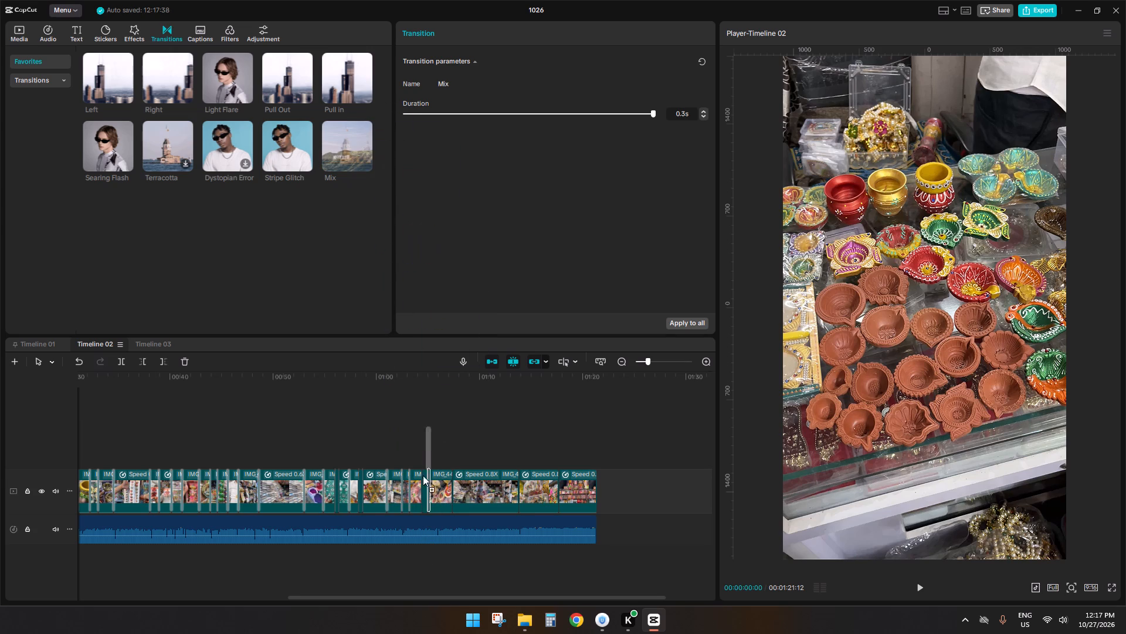
left_click_drag(423, 475, 423, 481)
left_click_drag(338, 139, 337, 150)
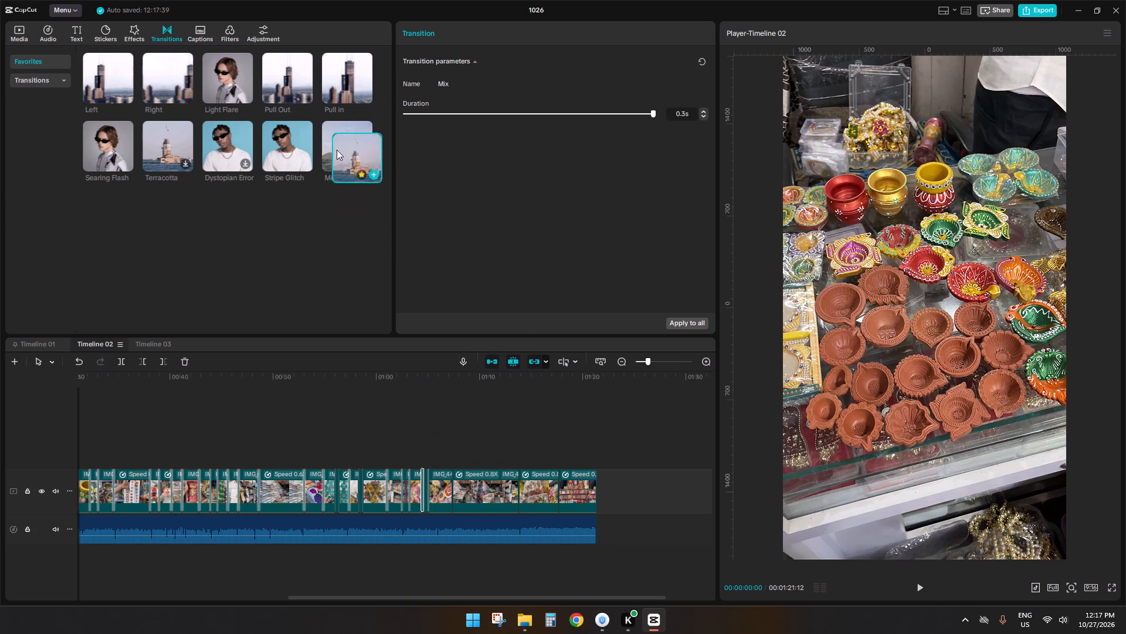
left_click_drag(337, 150, 338, 155)
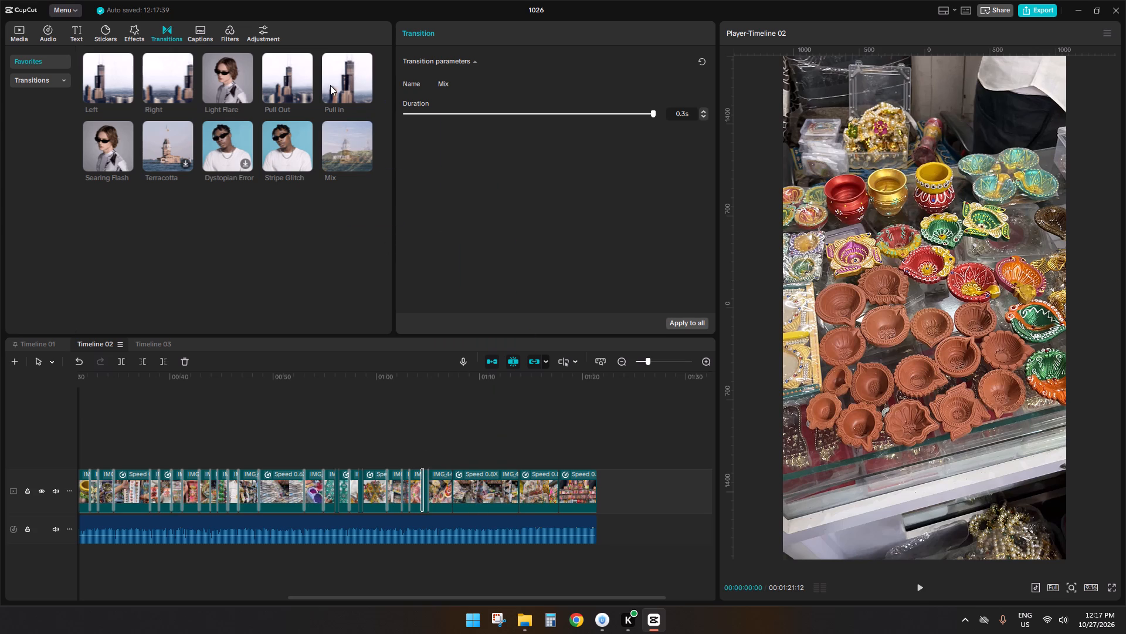
Add a Pull in transition at the start of the 0.8X speed clip, around 1:07, and set its duration to 0.7 s.
left_click(330, 85)
left_click_drag(333, 79, 454, 485)
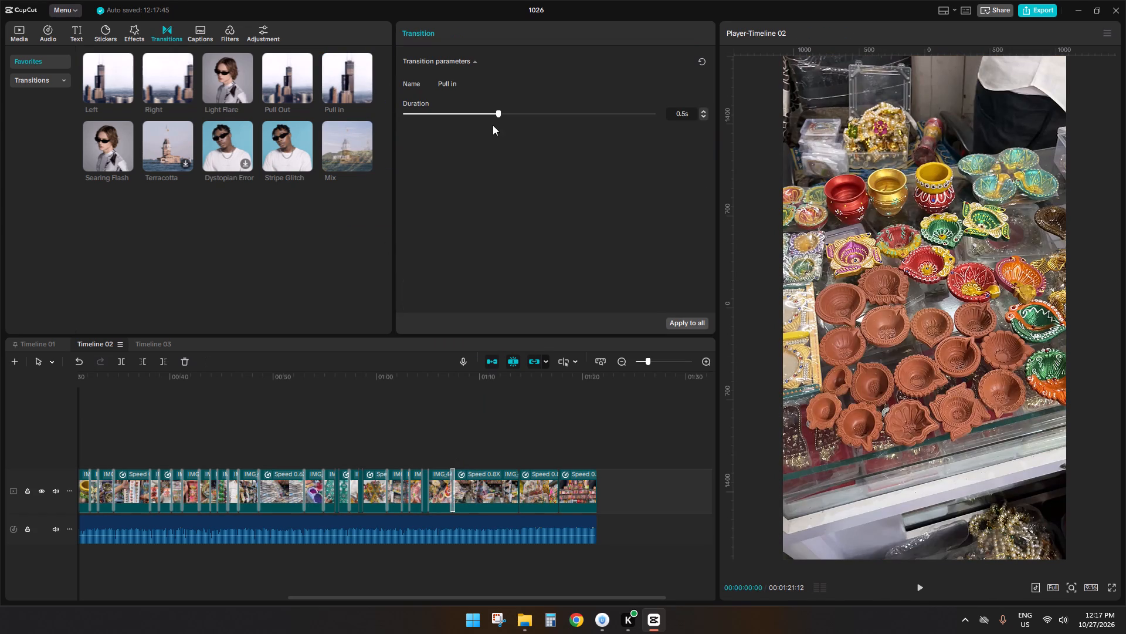
left_click(552, 116)
Add a Pull in transition at the cut around 1:14 and set its duration to 0.8 s.
left_click_drag(345, 75, 518, 464)
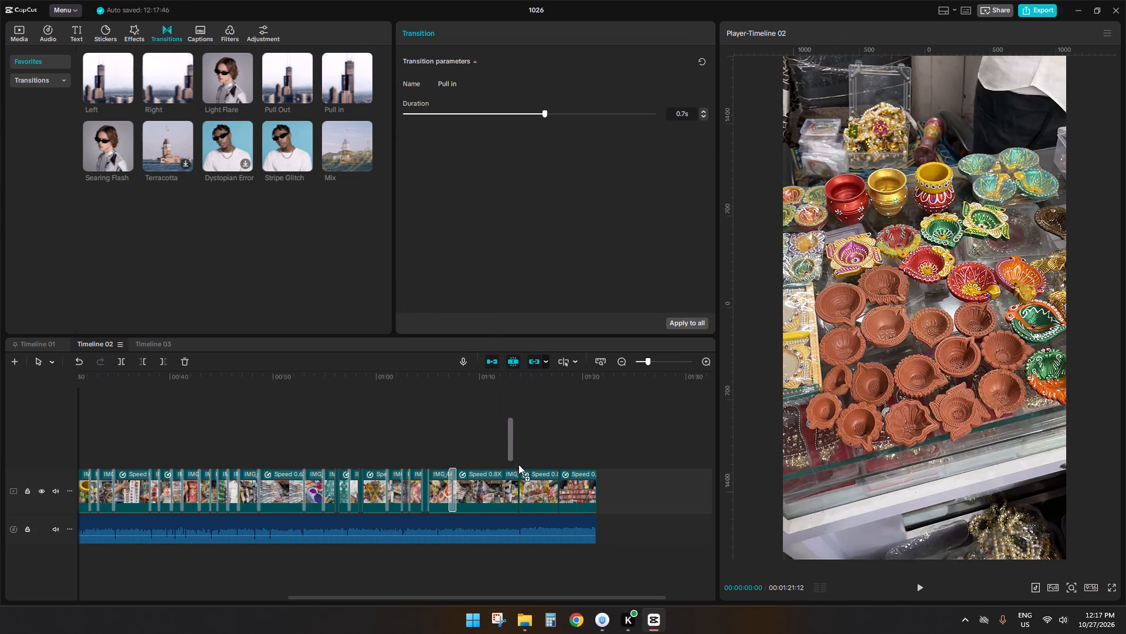
left_click_drag(518, 464, 520, 476)
left_click(520, 476)
left_click(501, 114)
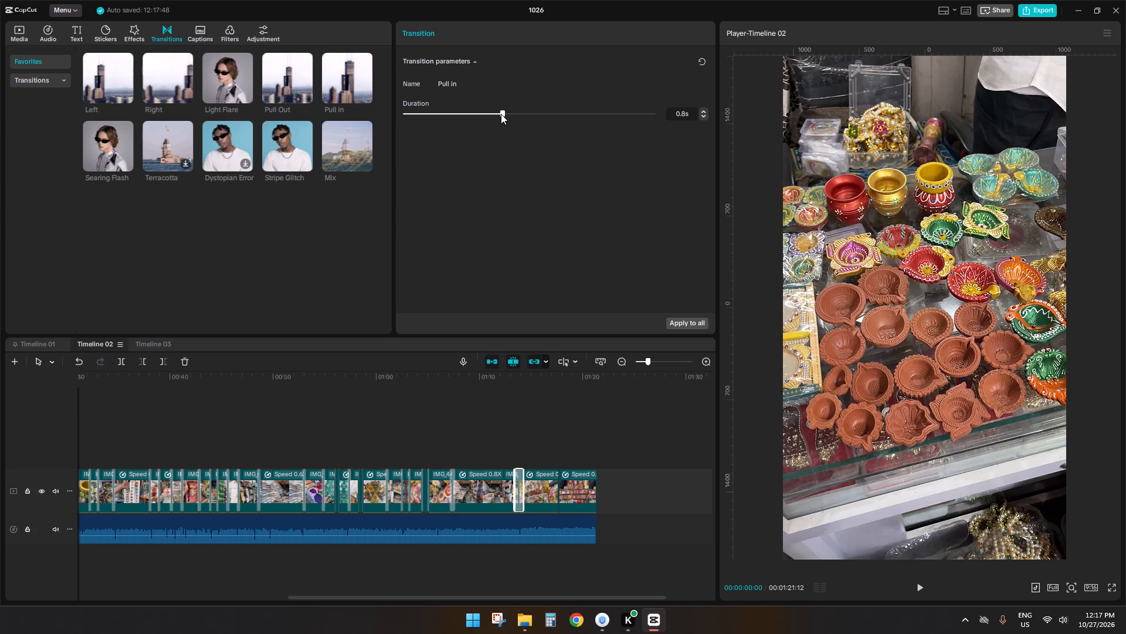
Add a Pull in transition at the start of the last clip, around 1:18, and lengthen its duration.
left_click_drag(347, 77, 565, 497)
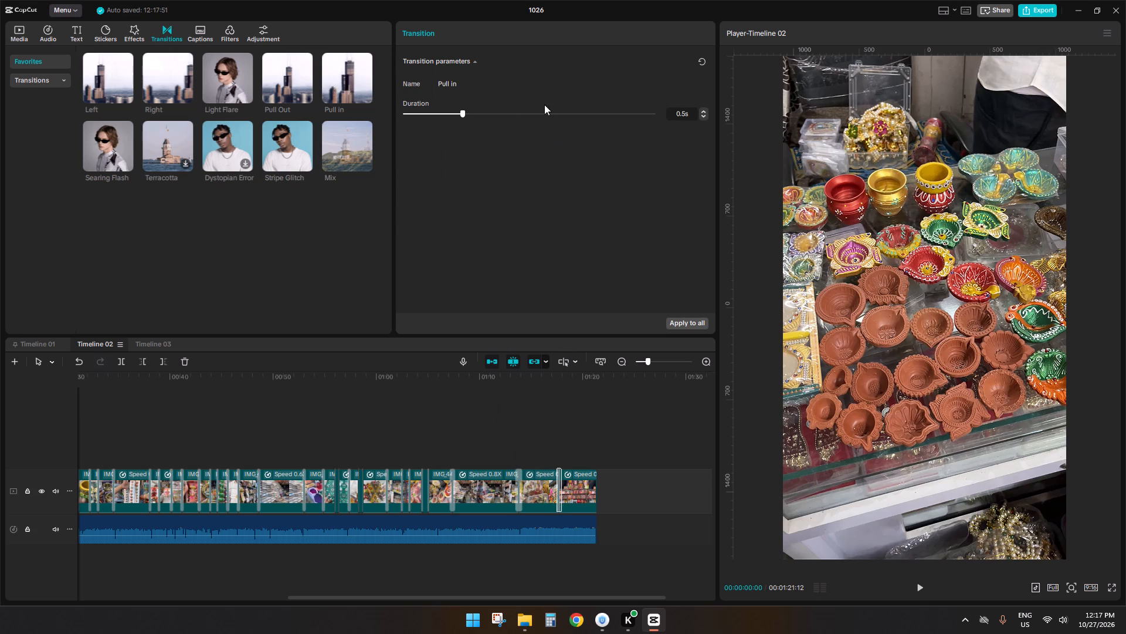
left_click(508, 111)
left_click(456, 402)
Apply the Zoom 1 In animation to the first clip, IMG_4396, at the start of the reel.
left_click_drag(456, 402, 0, 357)
key("space")
key("space")
left_click(112, 474)
left_click(514, 26)
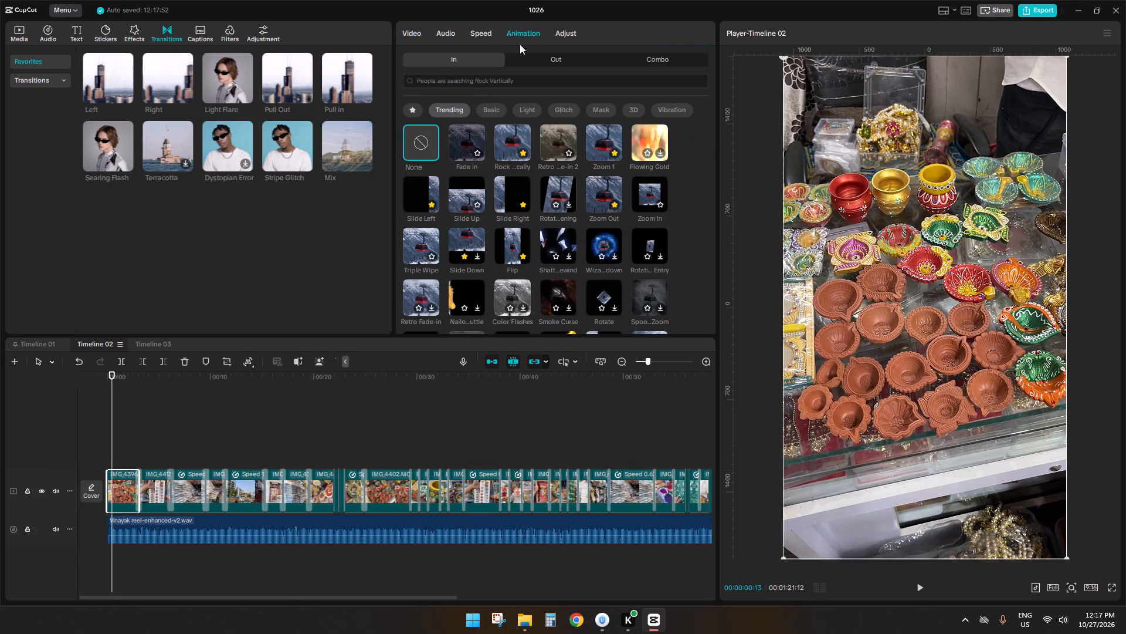
left_click(598, 141)
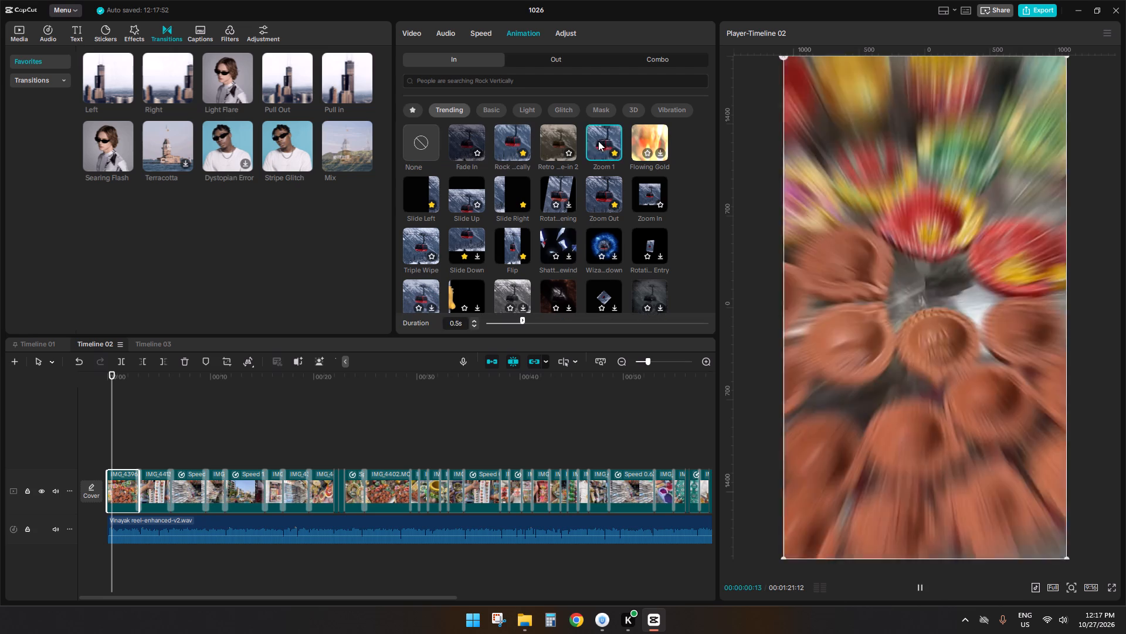
Play the reel from its beginning to review the transitions, replaying the cut around 15 s.
key("space")
scroll(232, 423, "down", 1, "ctrl")
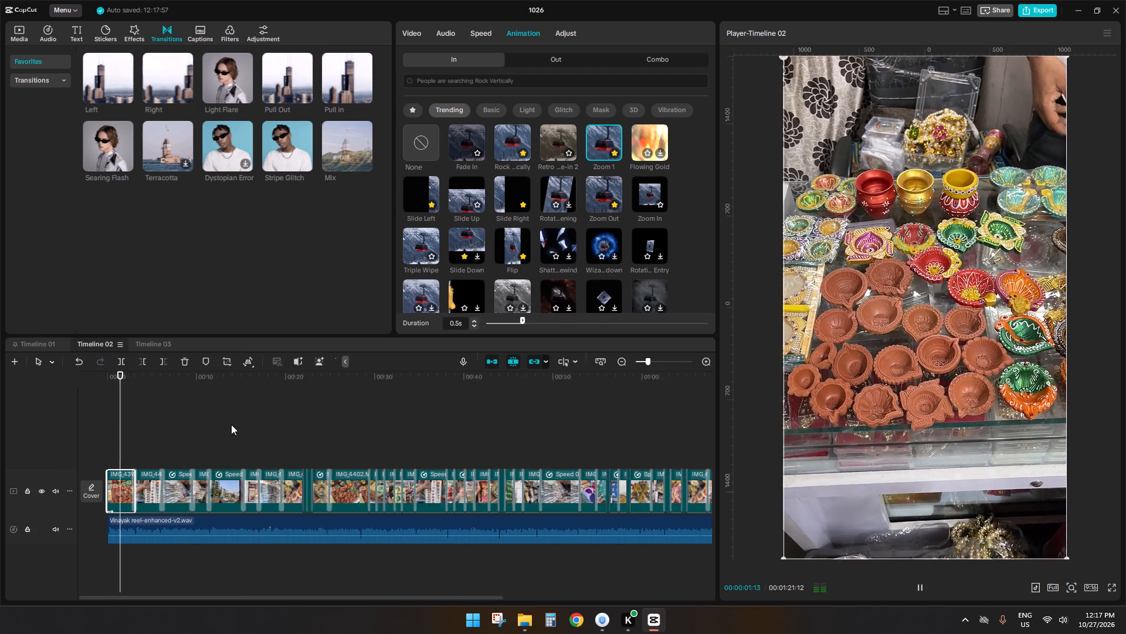
scroll(231, 424, "down", 4, "ctrl")
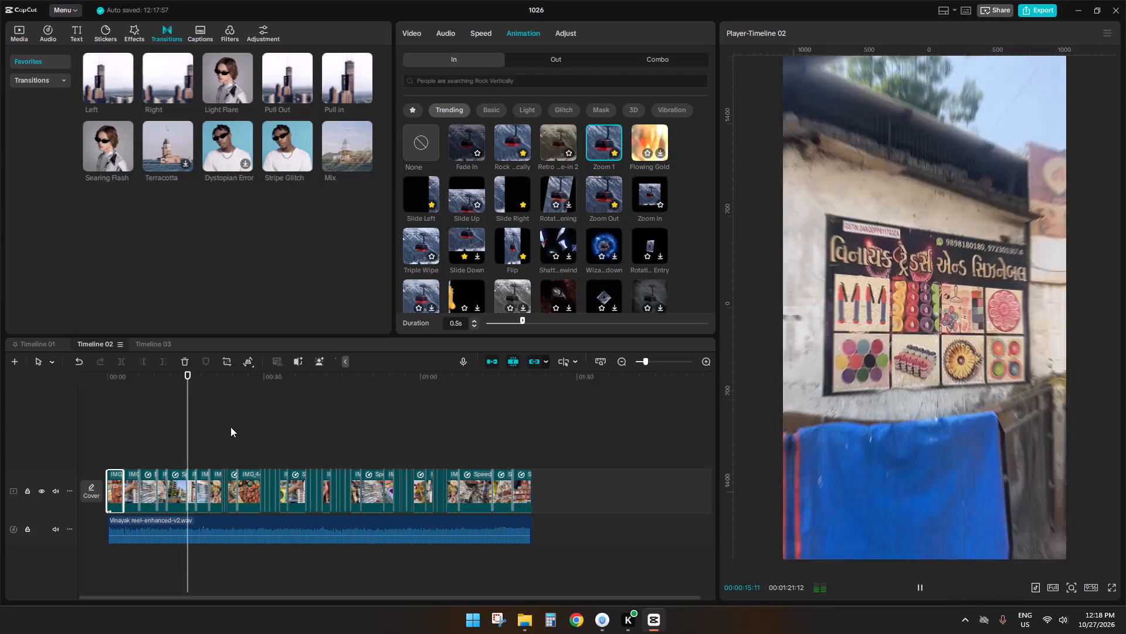
scroll(230, 439, "up", 5, "ctrl")
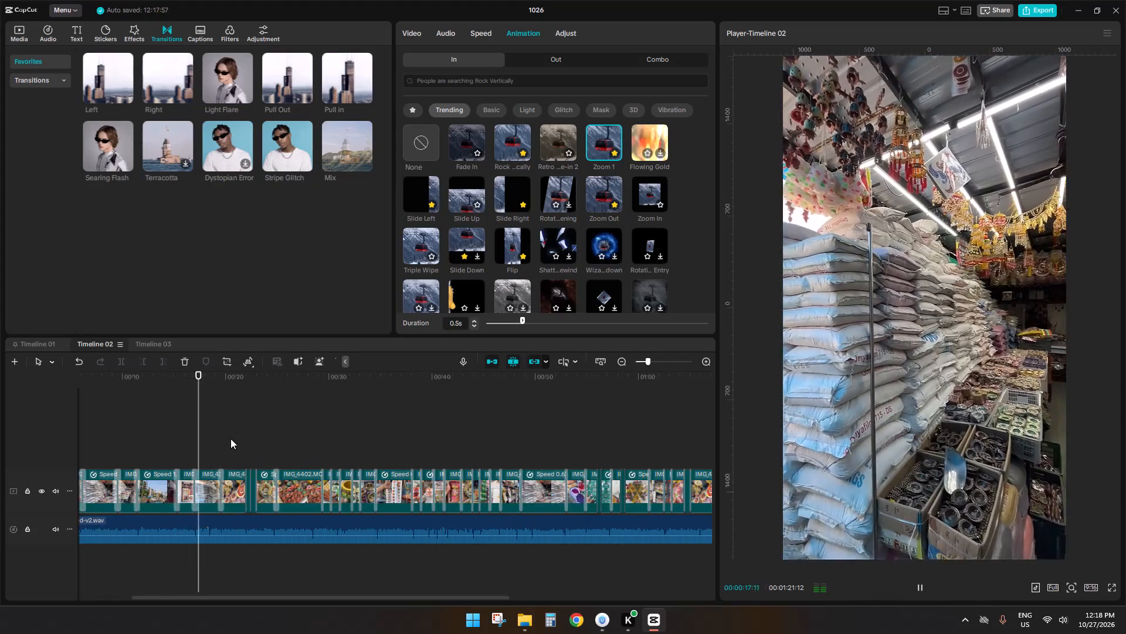
scroll(238, 440, "up", 5, "ctrl")
left_click(137, 453)
key("space")
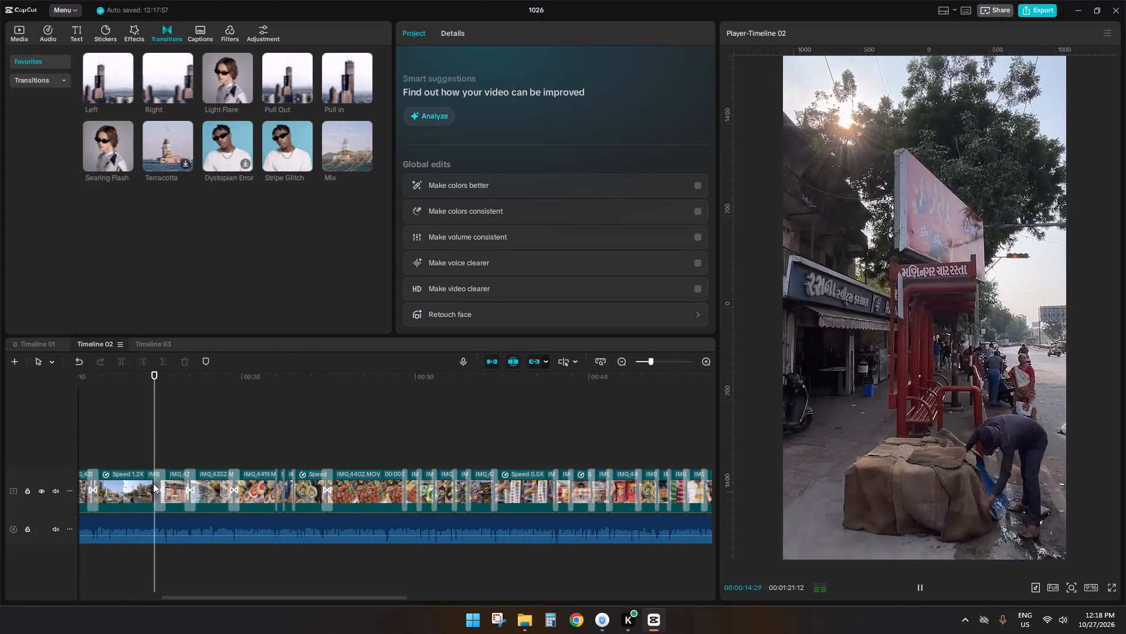
key("space")
left_click(151, 464)
key("space")
key("space")
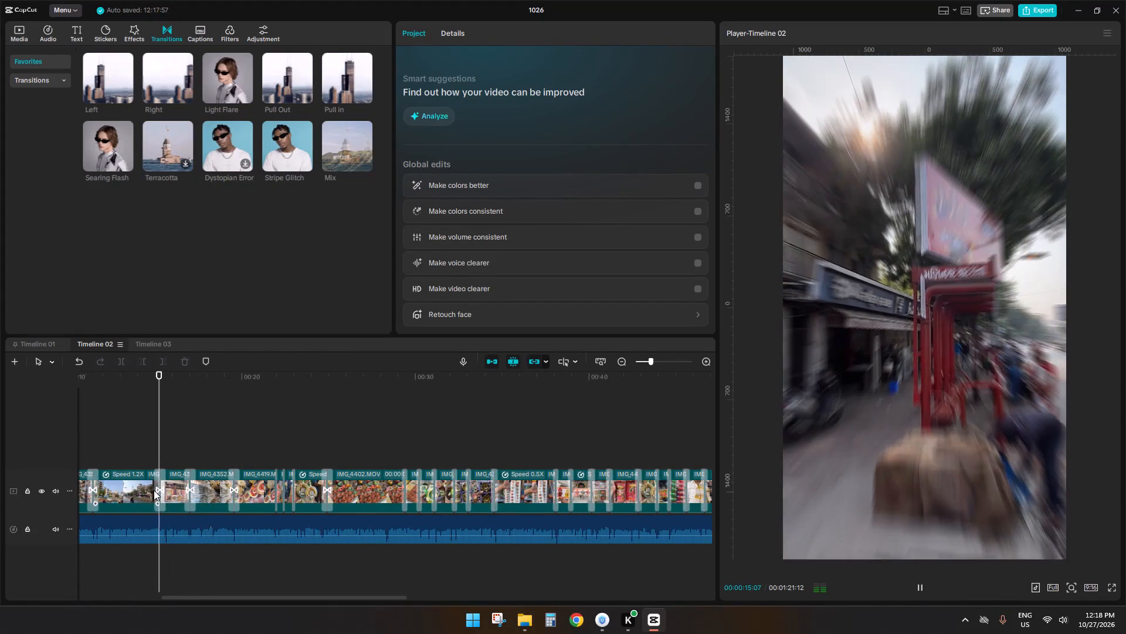
Turn off the main track magnet and set the speed of the clip ending around 15 s to 1.11x.
left_click(138, 491)
left_click(487, 359)
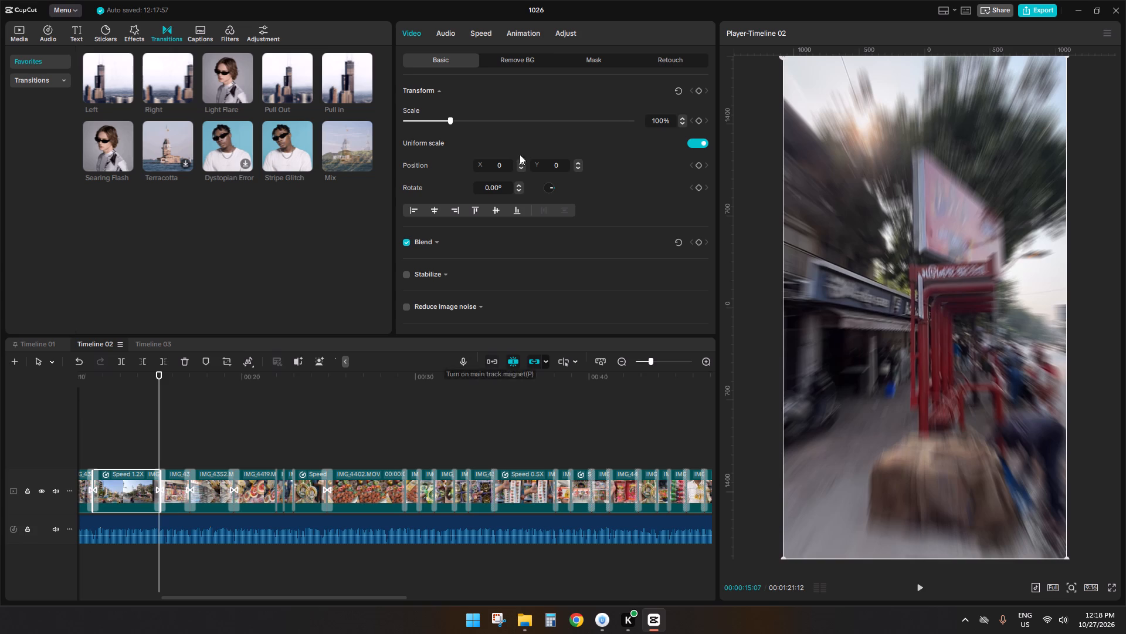
left_click(478, 33)
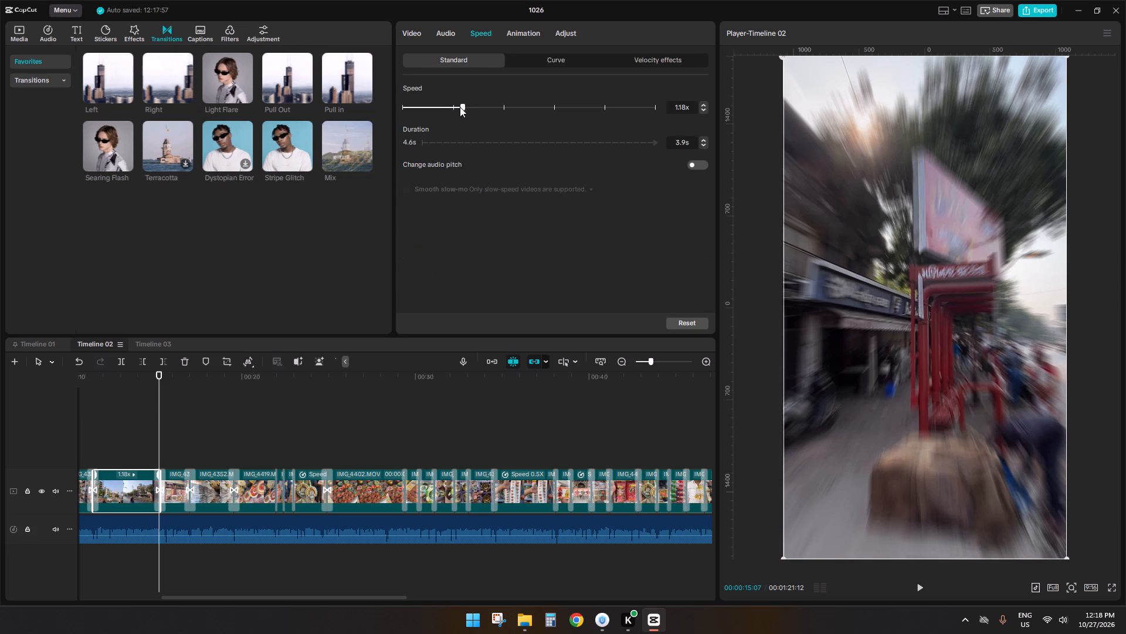
left_click(459, 107)
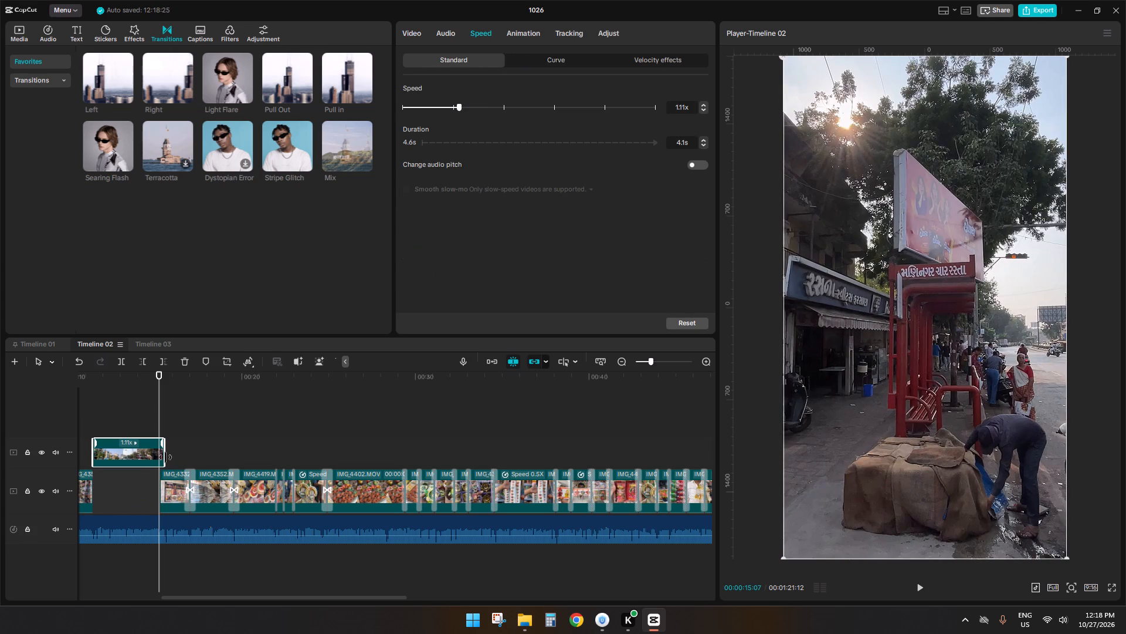
Cut off the slowed clip's excess end at the start of the next clip, around 15 s, and move it back onto the main track.
left_click_drag(165, 458, 155, 459)
left_click_drag(157, 419, 162, 419)
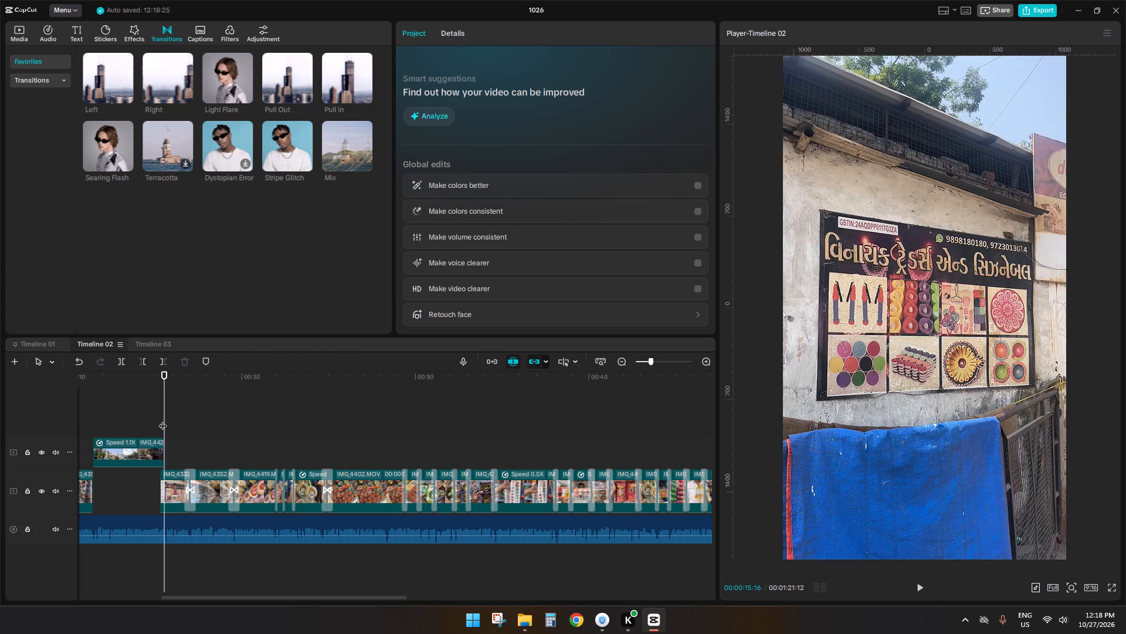
left_click(162, 425)
left_click(158, 442)
key("s")
key("d")
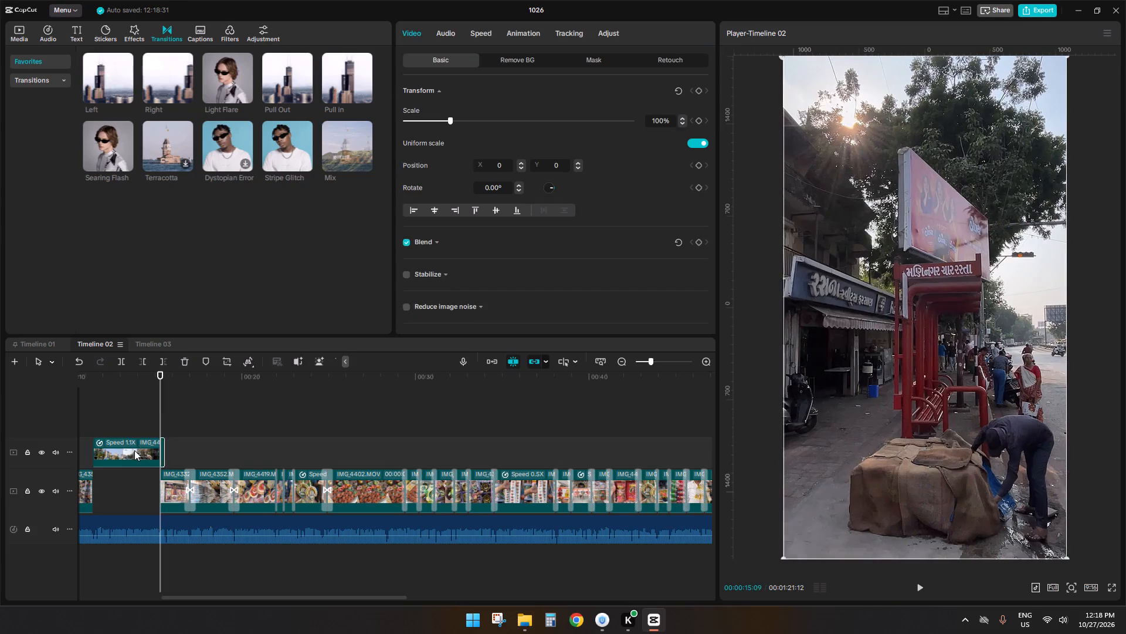
left_click_drag(133, 450, 133, 476)
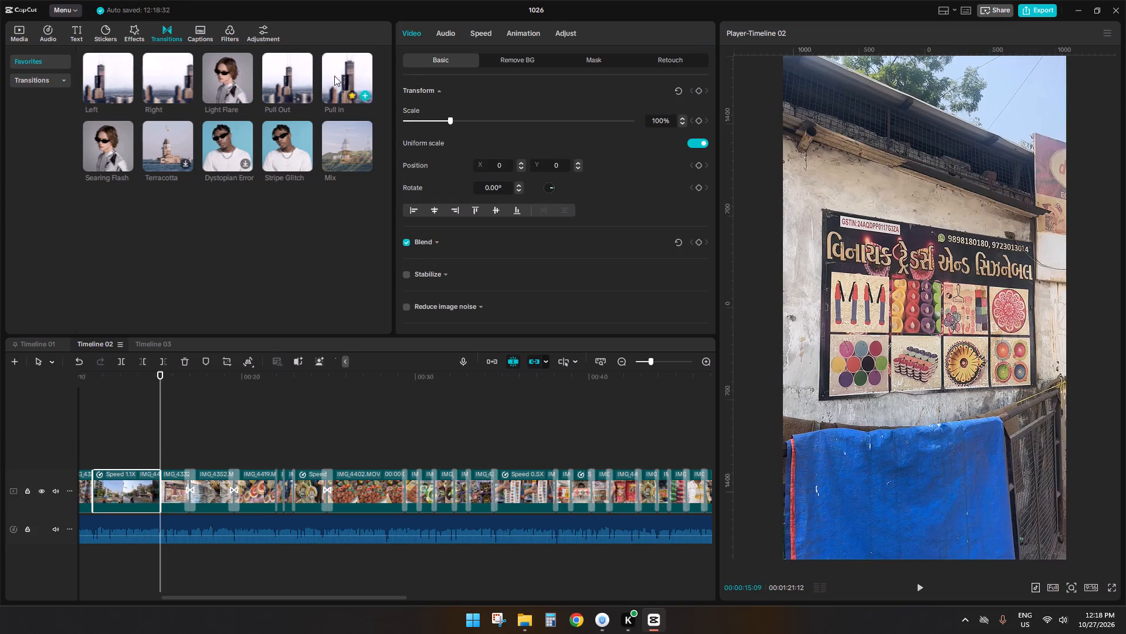
Add a Pull in transition at the cut around 15 s and set its duration to 0.7 s.
left_click_drag(334, 76, 160, 490)
left_click(611, 114)
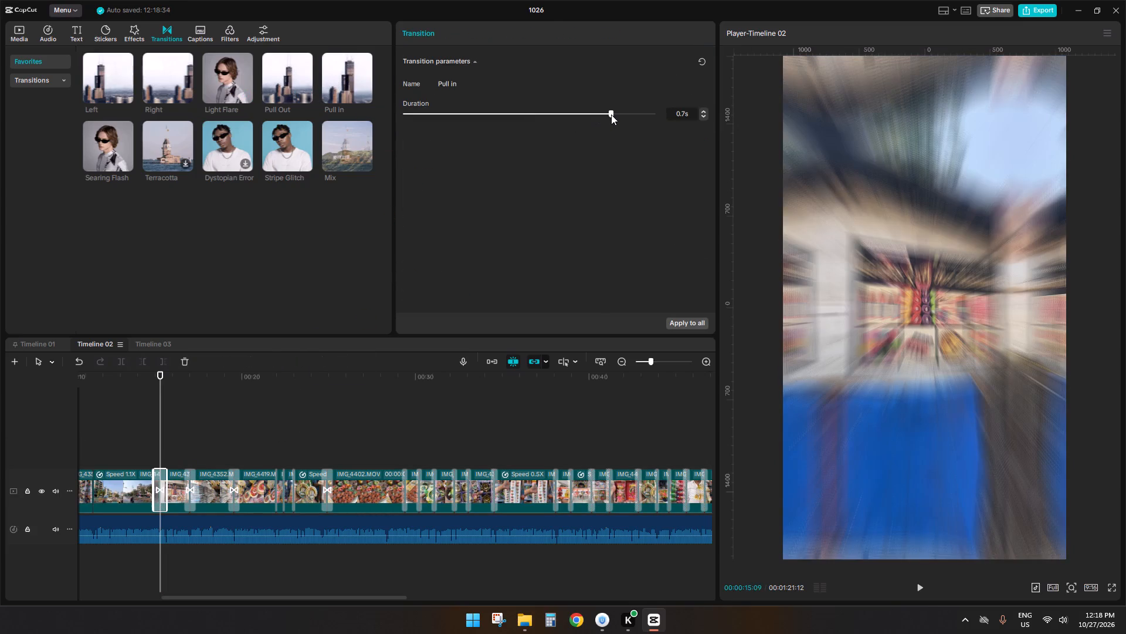
Replay the cut around 15 s, including from about 12 s, and continue playing the reel to about 54 s to review it.
left_click(148, 457)
key("space")
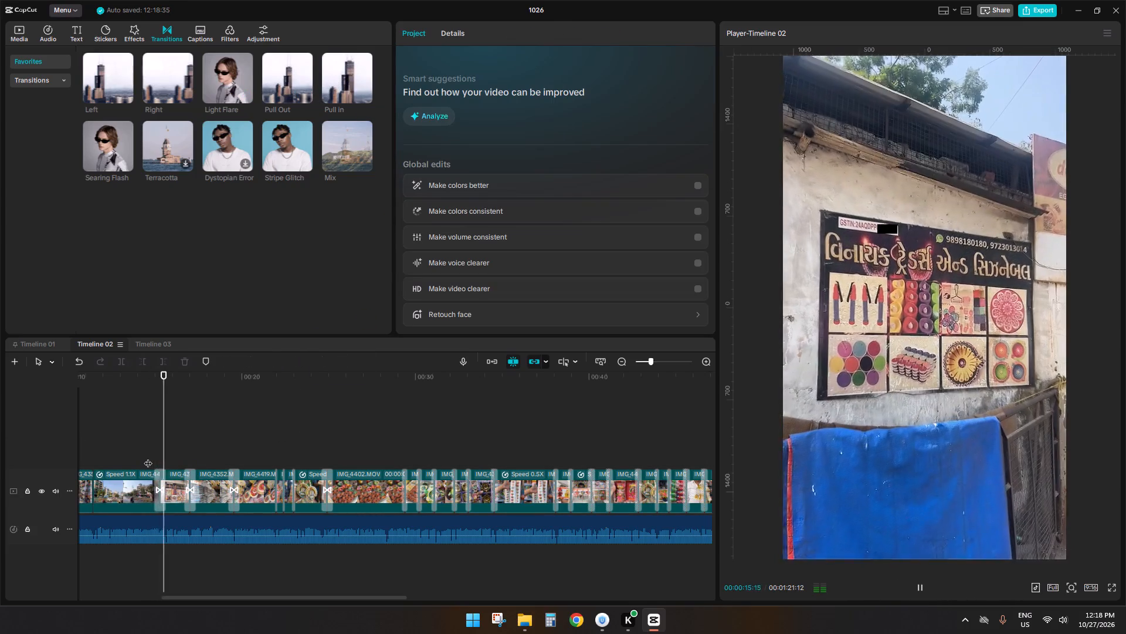
left_click(148, 457)
key("space")
left_click(118, 457)
key("space")
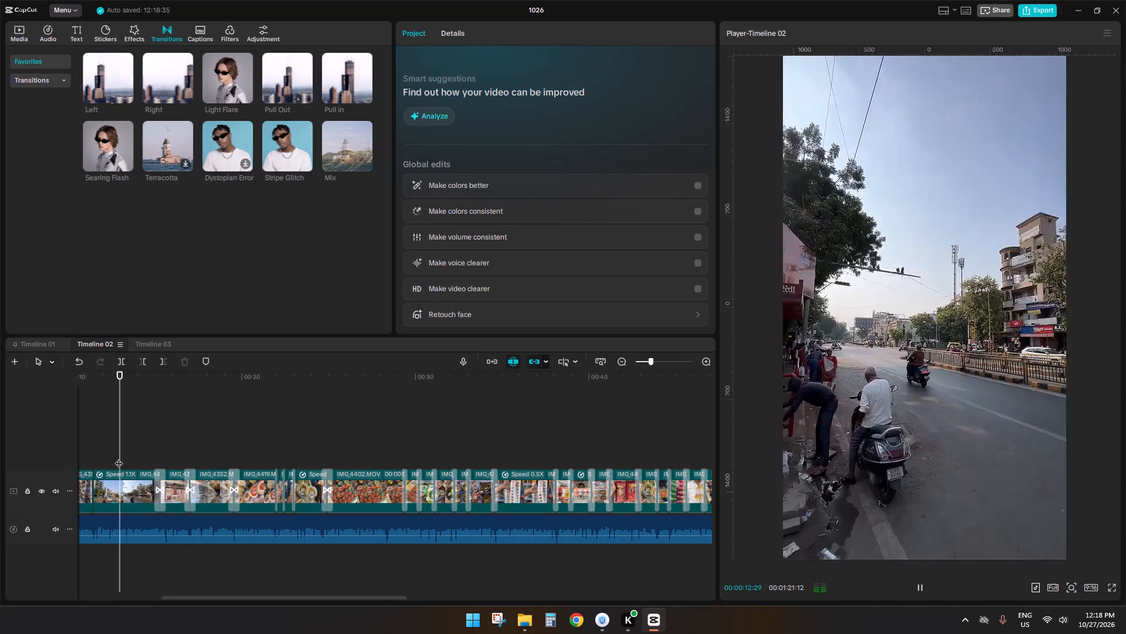
key("space")
key("space")
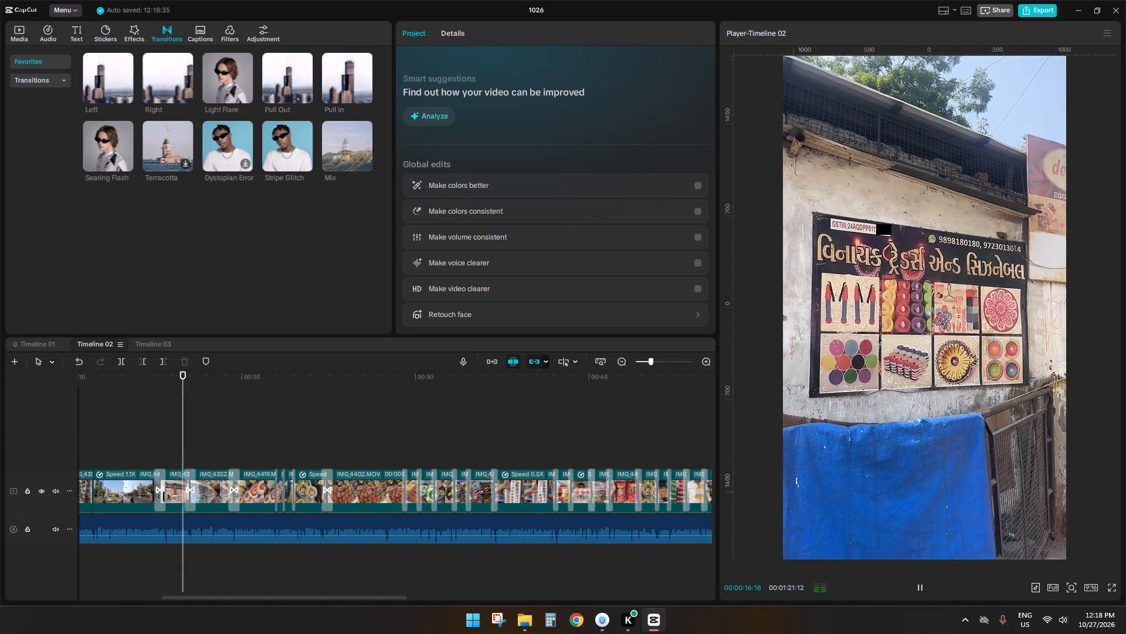
scroll(164, 497, "down", 4, "ctrl")
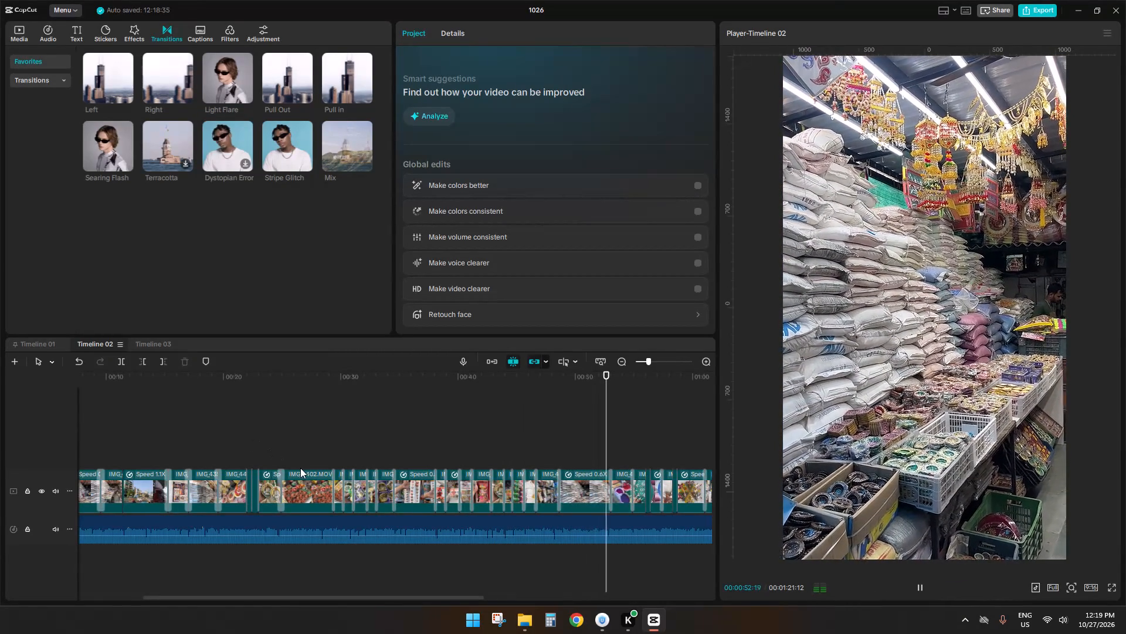
scroll(300, 468, "down", 7, "ctrl")
key("space")
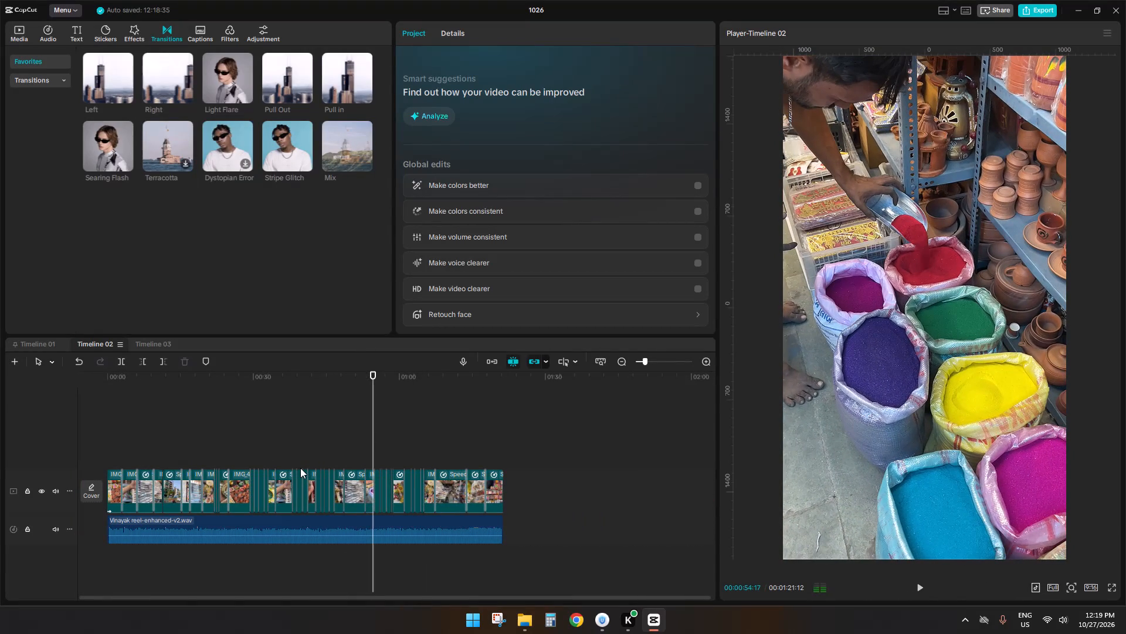
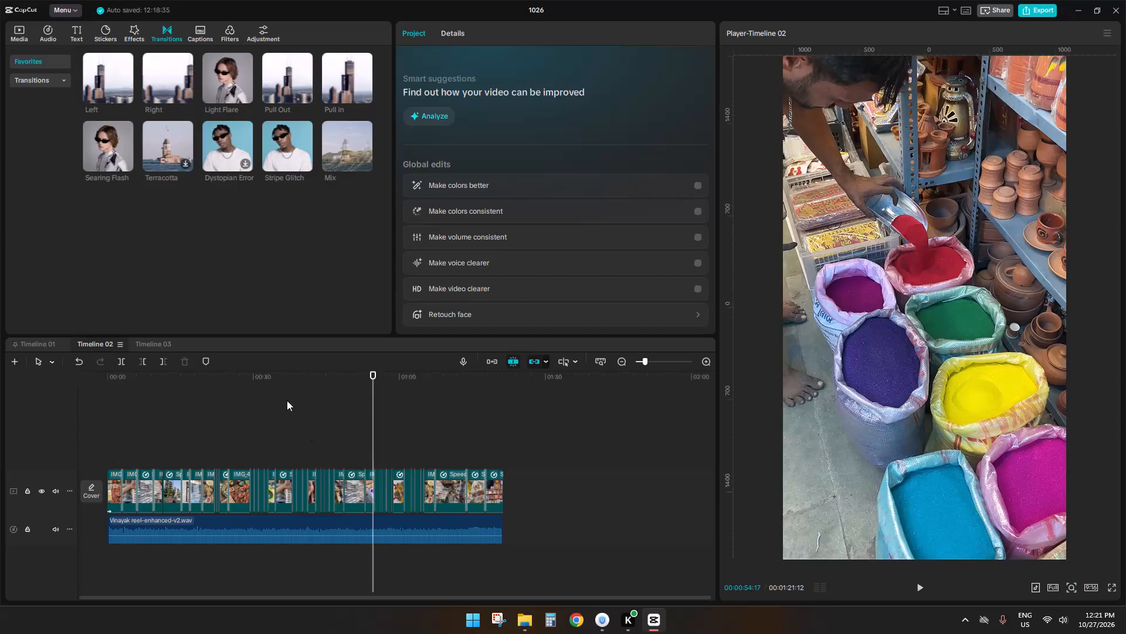
Return to the start of the timeline and play the reel from the beginning to review it.
left_click(287, 400)
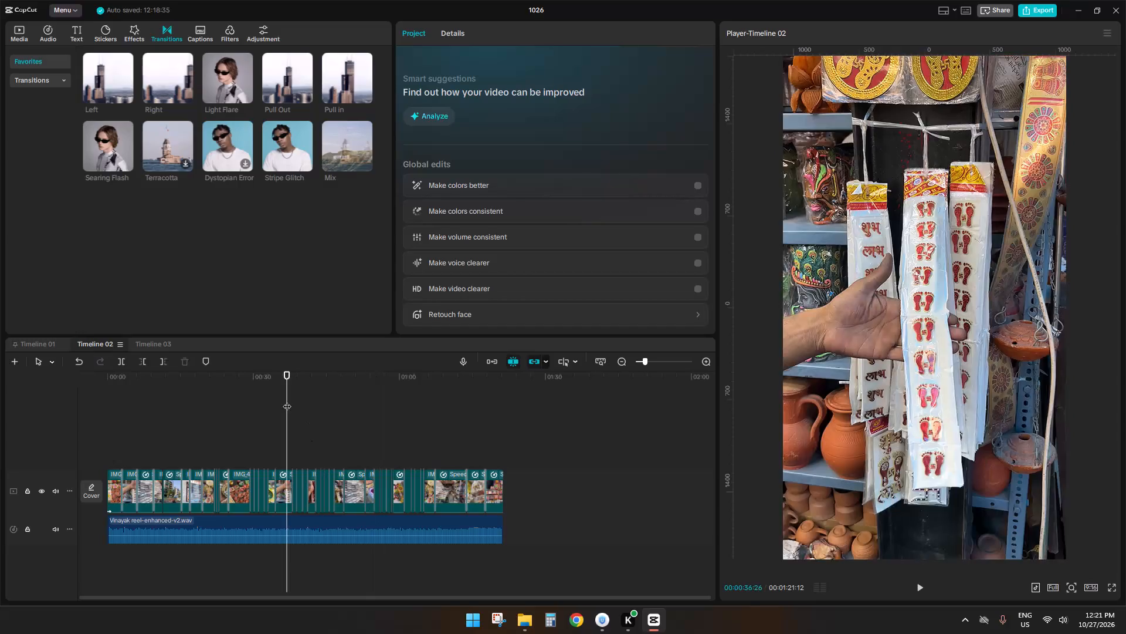
left_click_drag(287, 400, 0, 386)
key("space")
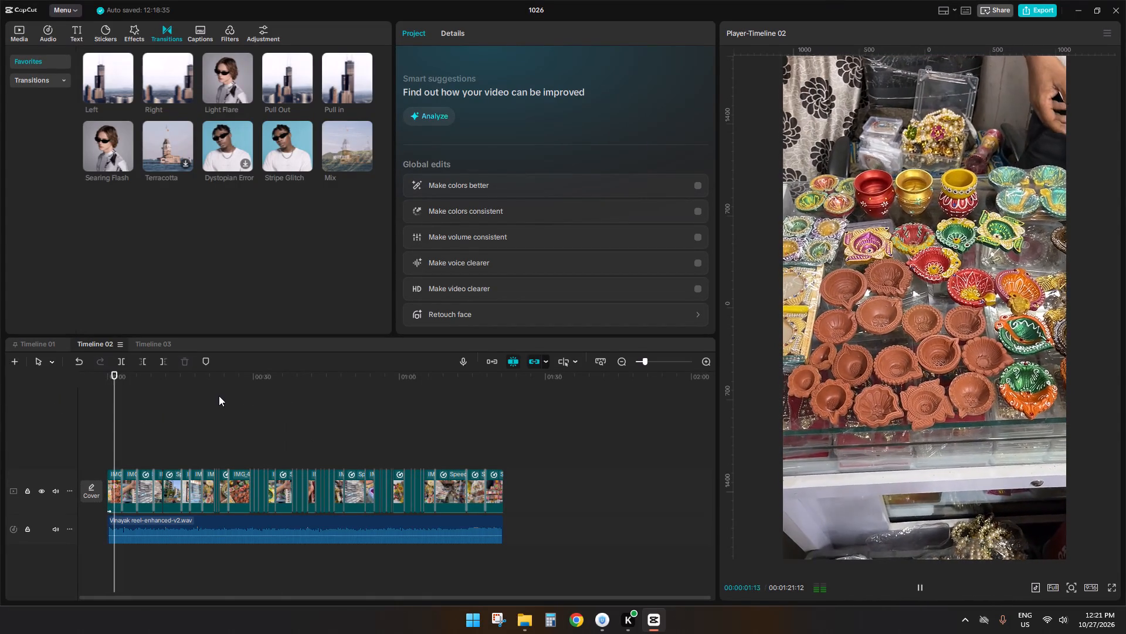
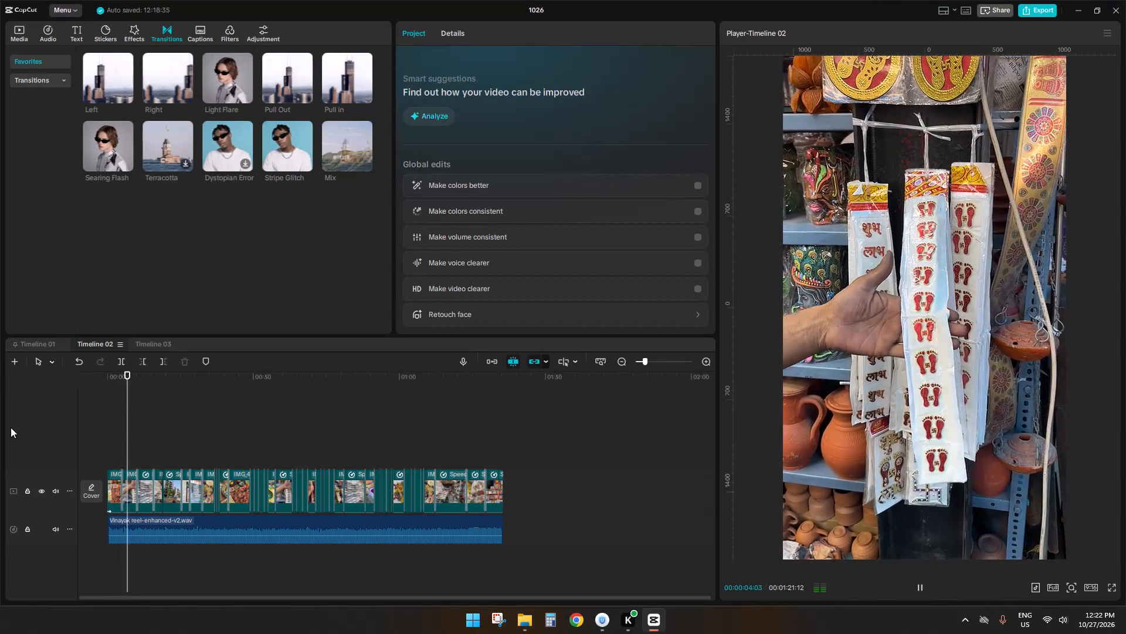
Continue reviewing the reel, pausing at about 00:05 and skipping ahead to play from about 00:09.
key("space")
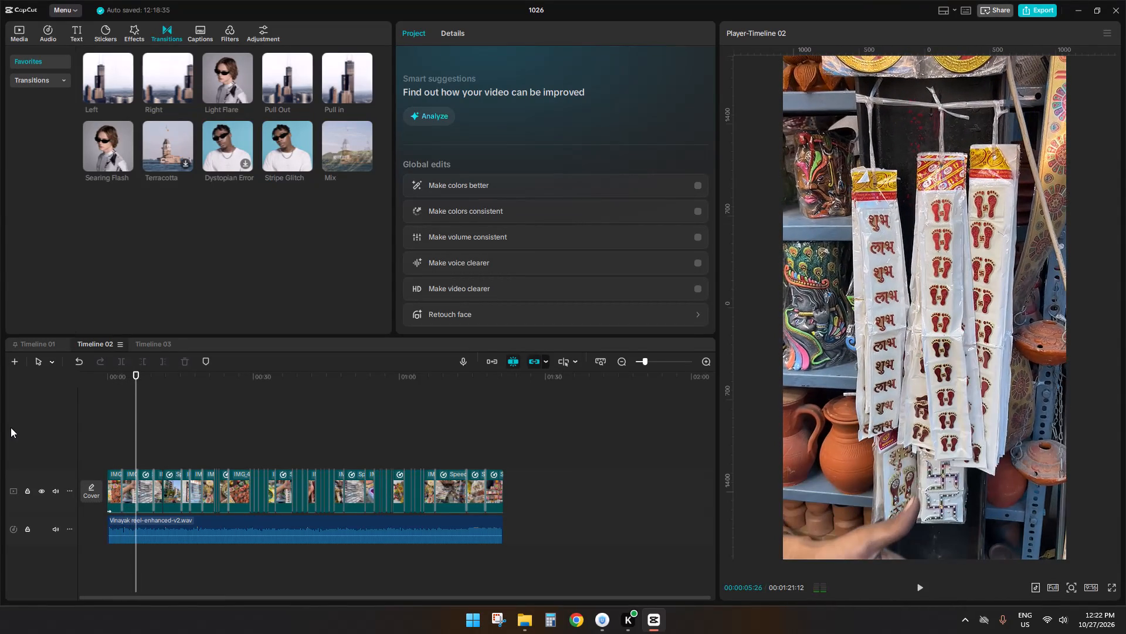
key("space")
left_click(154, 446)
key("space")
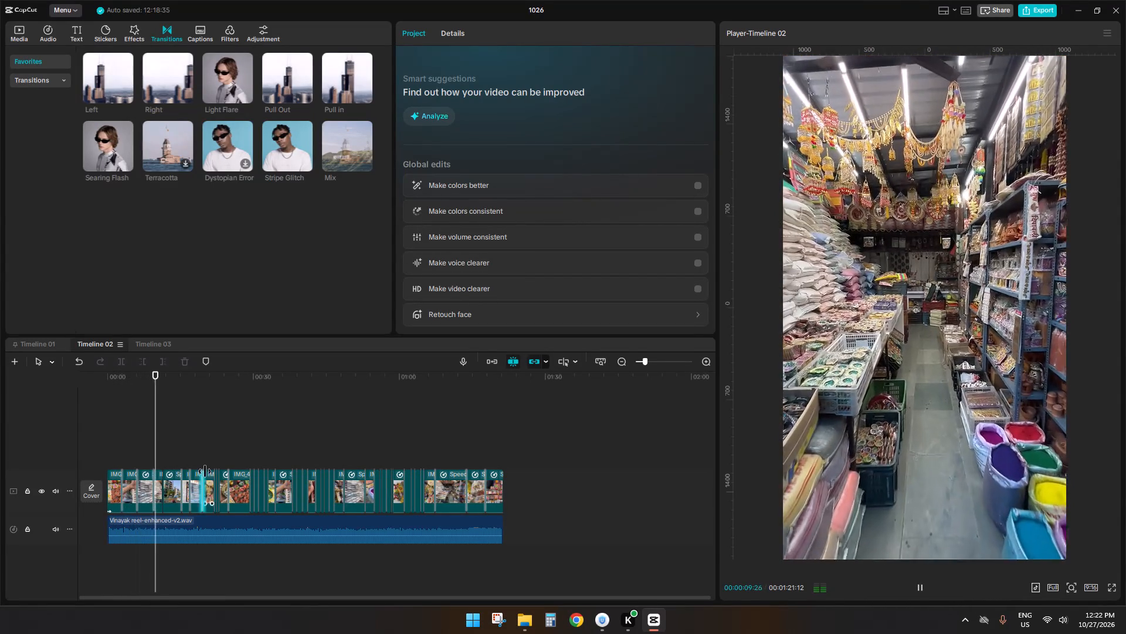
Apply the Light Flare transition at the cut between the IMG_4354 shop clip and the IMG_4421 street clip.
scroll(205, 471, "up", 14, "ctrl")
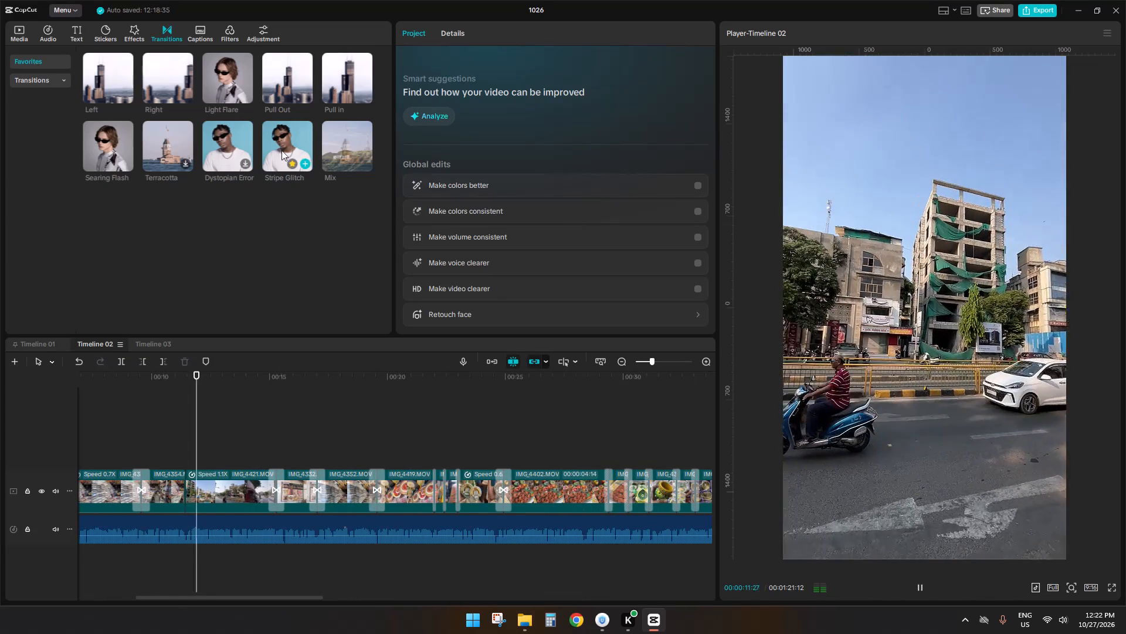
key("space")
left_click_drag(236, 81, 180, 470)
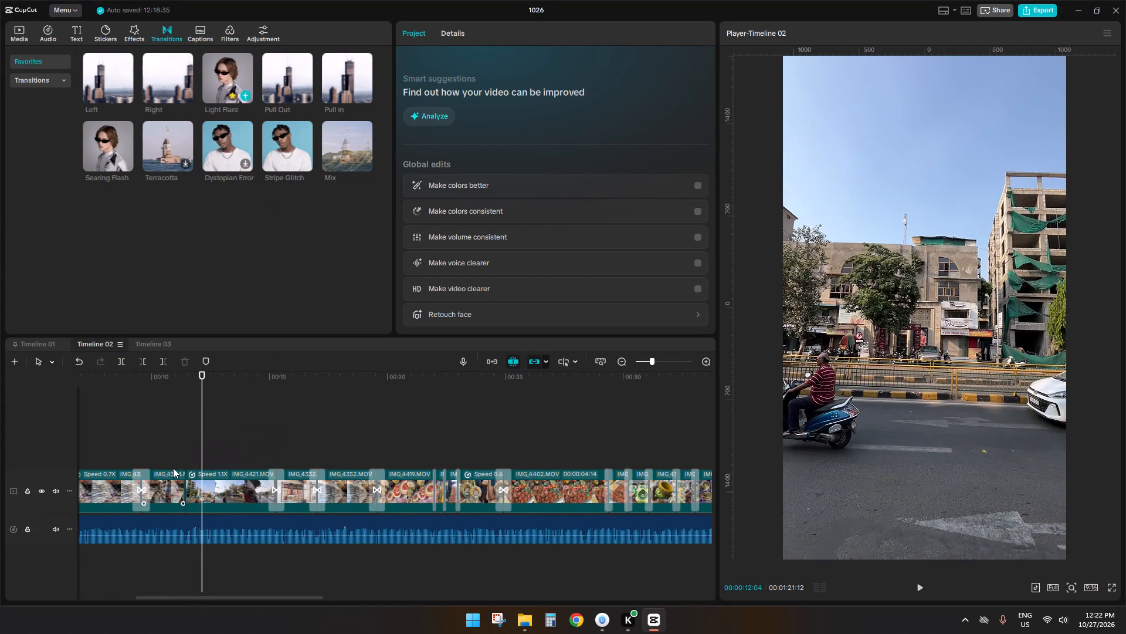
left_click(158, 439)
left_click_drag(212, 76, 188, 463)
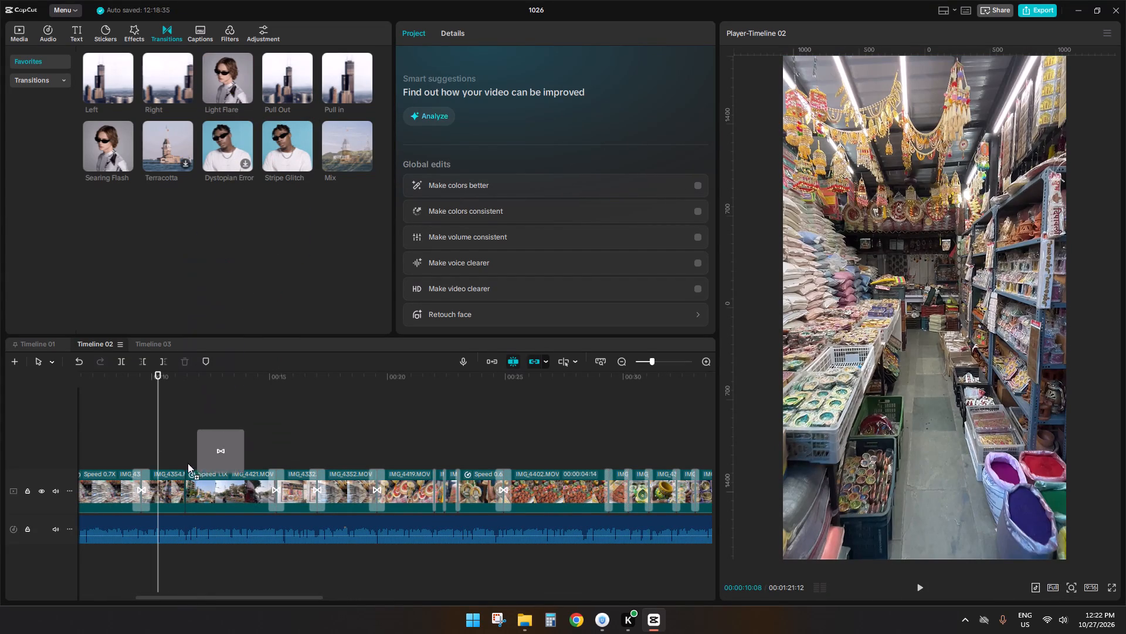
left_click_drag(188, 463, 176, 482)
Play back the new Light Flare transition, and play the final seconds of the reel.
key("space")
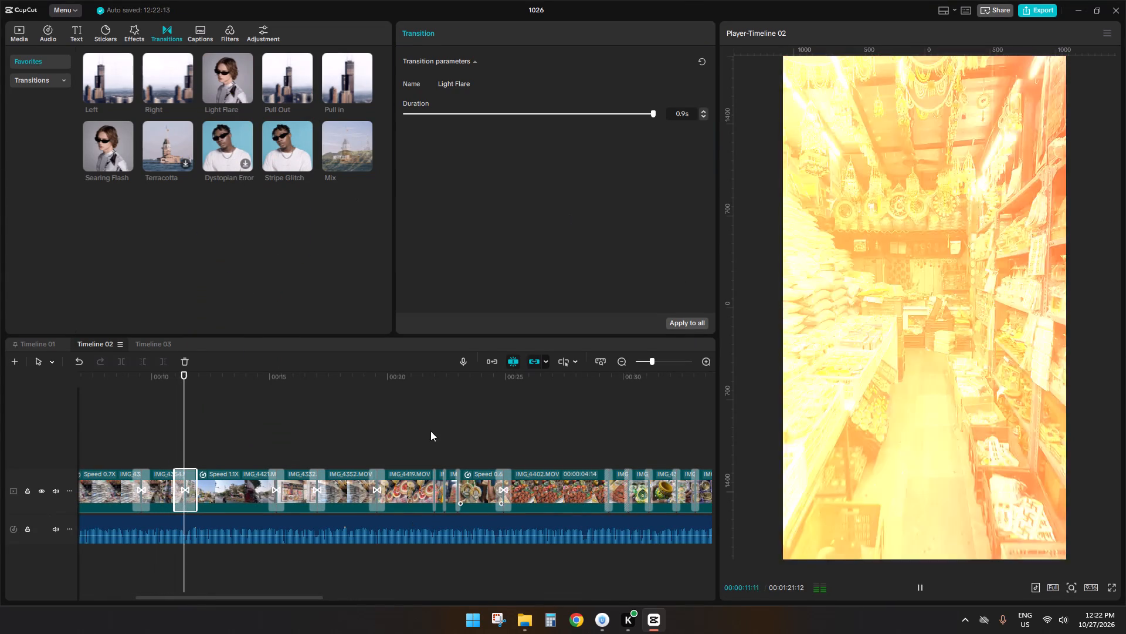
scroll(226, 477, "down", 7, "ctrl")
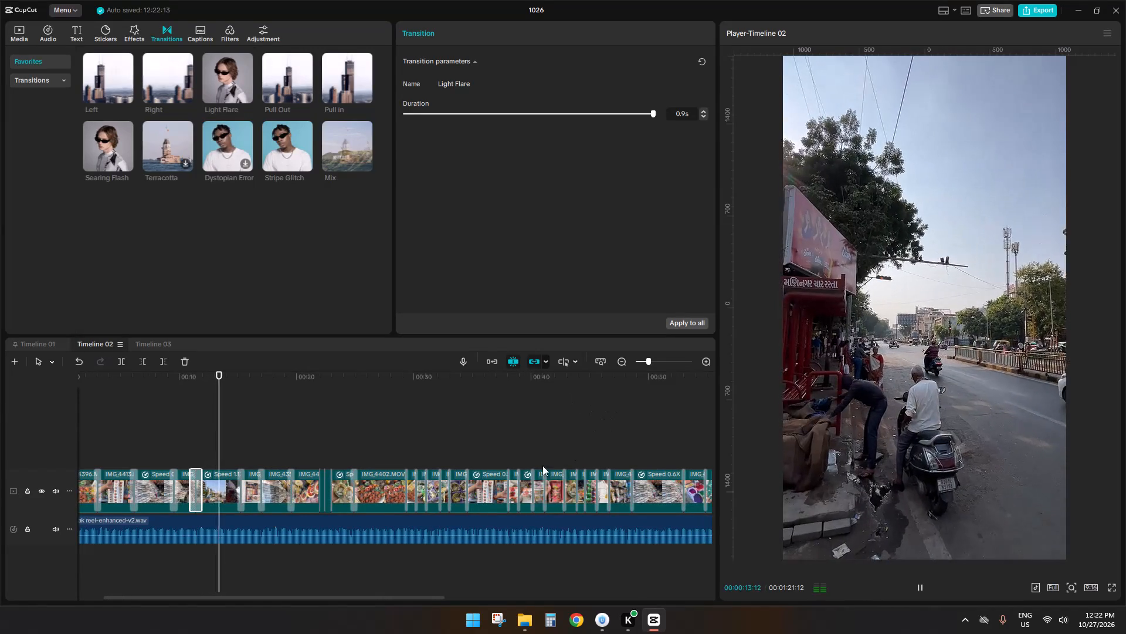
scroll(506, 480, "down", 4, "ctrl")
left_click(593, 443)
key("space")
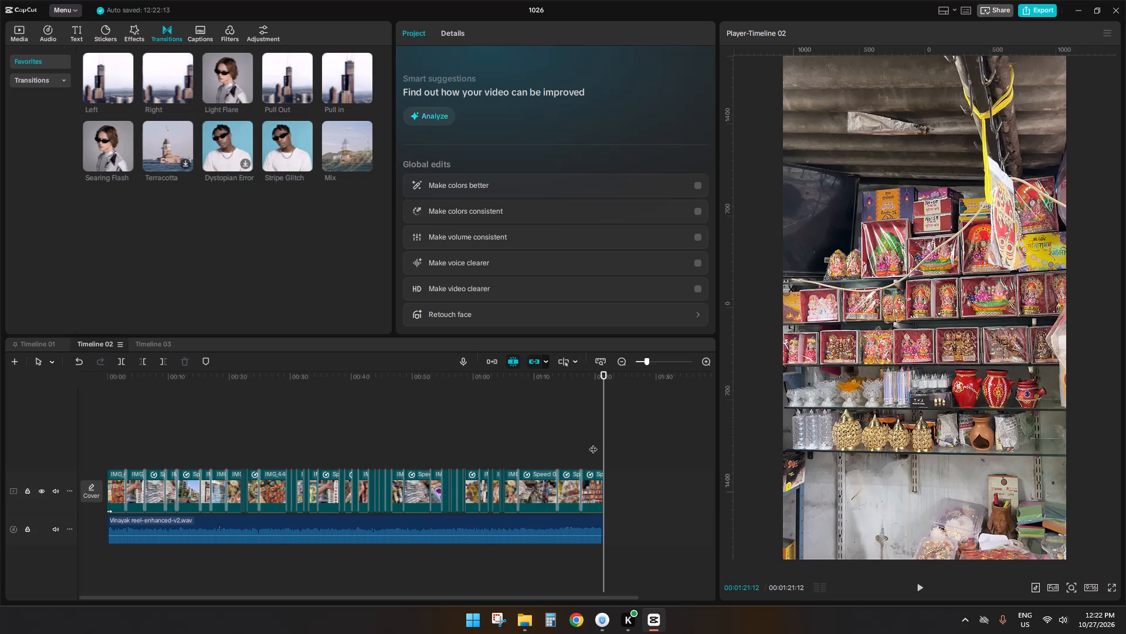
Switch to Chrome with the Editor profile and open YouTube.
left_click(569, 616)
left_click(515, 322)
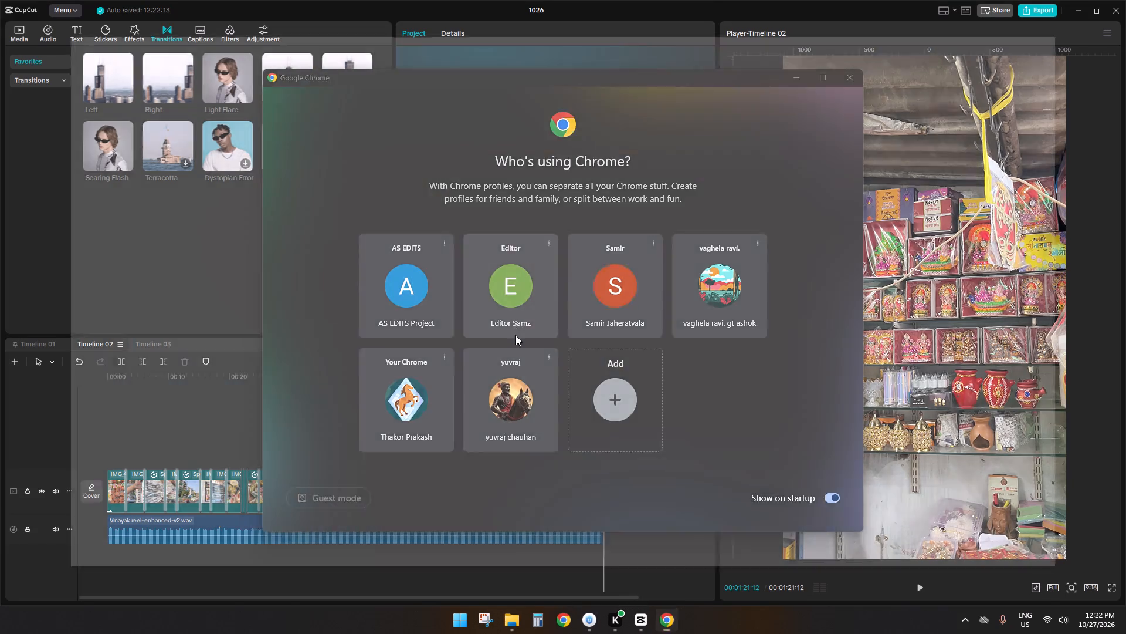
left_click(266, 337)
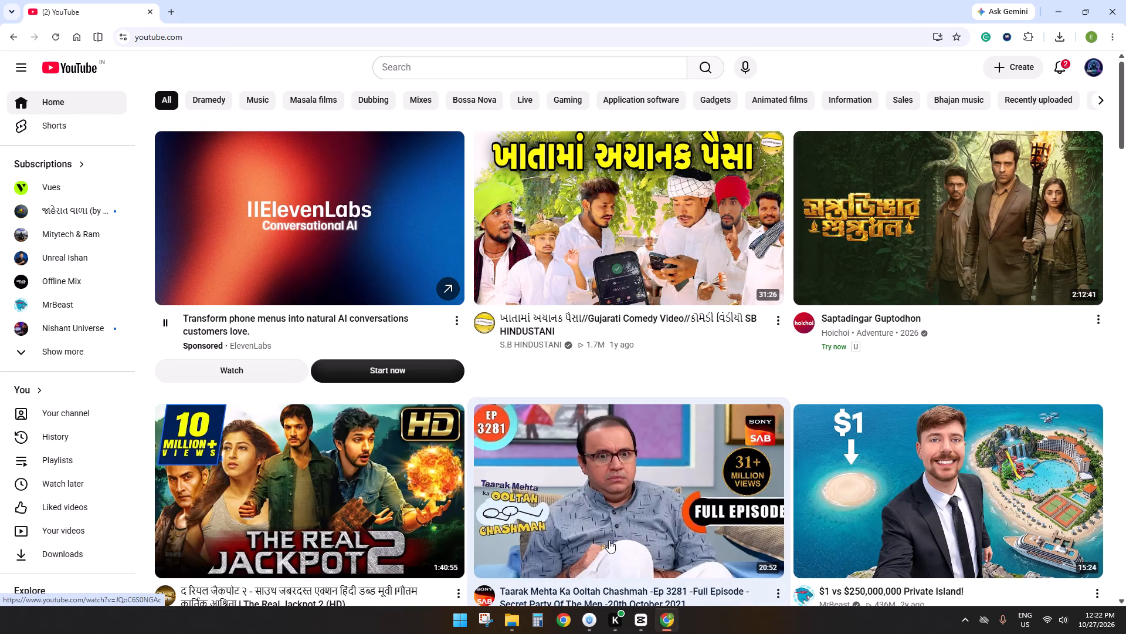
left_click(407, 70)
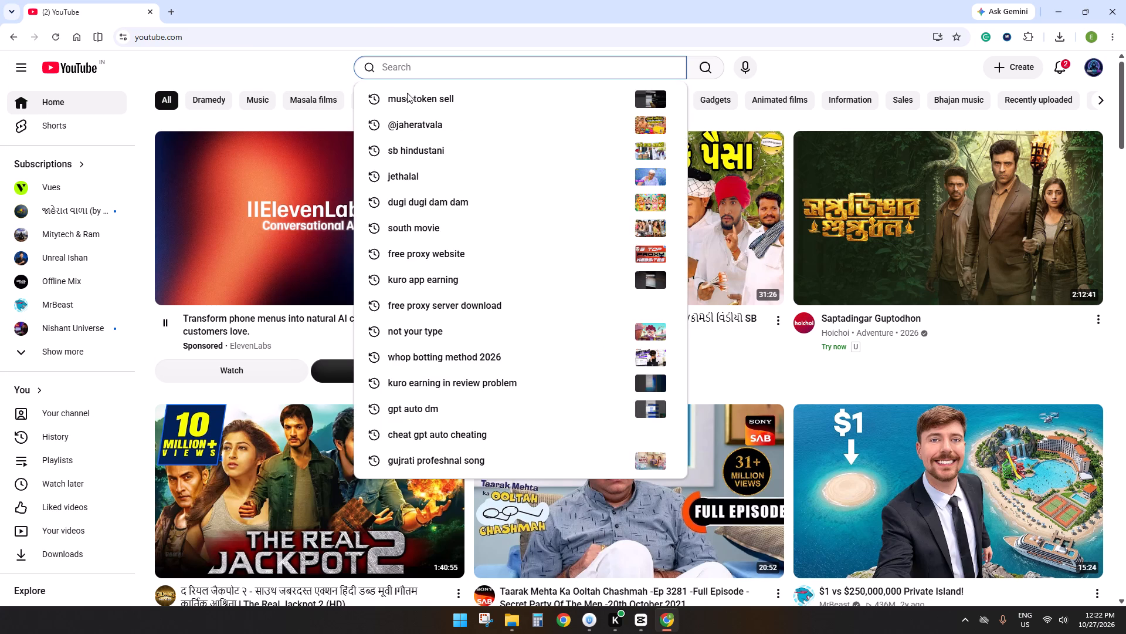
left_click(258, 62)
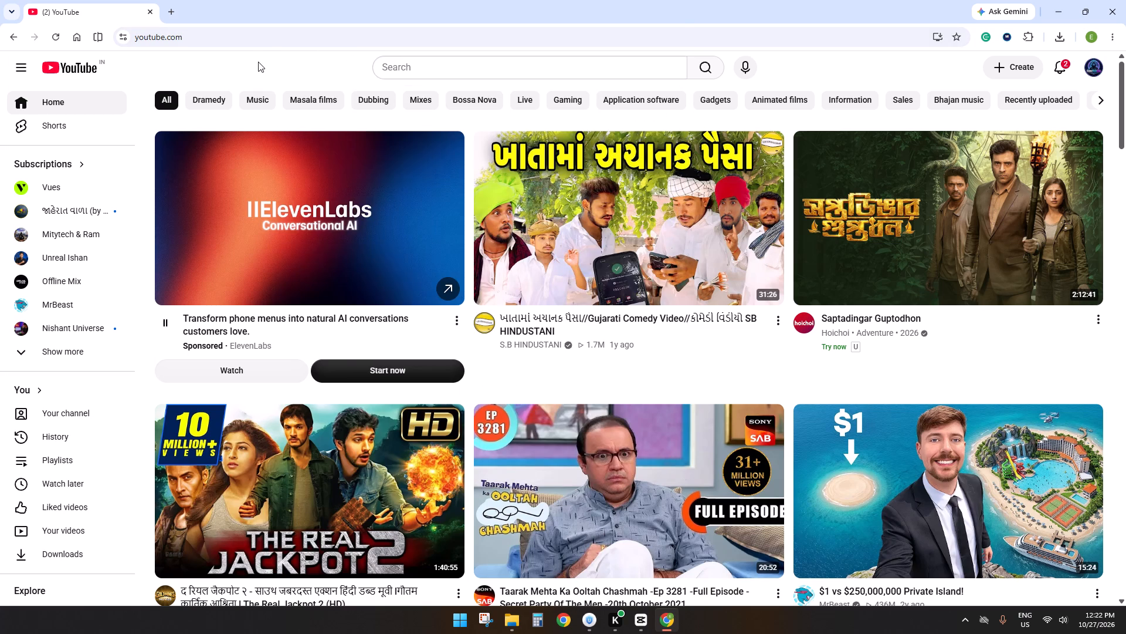
left_click(1054, 13)
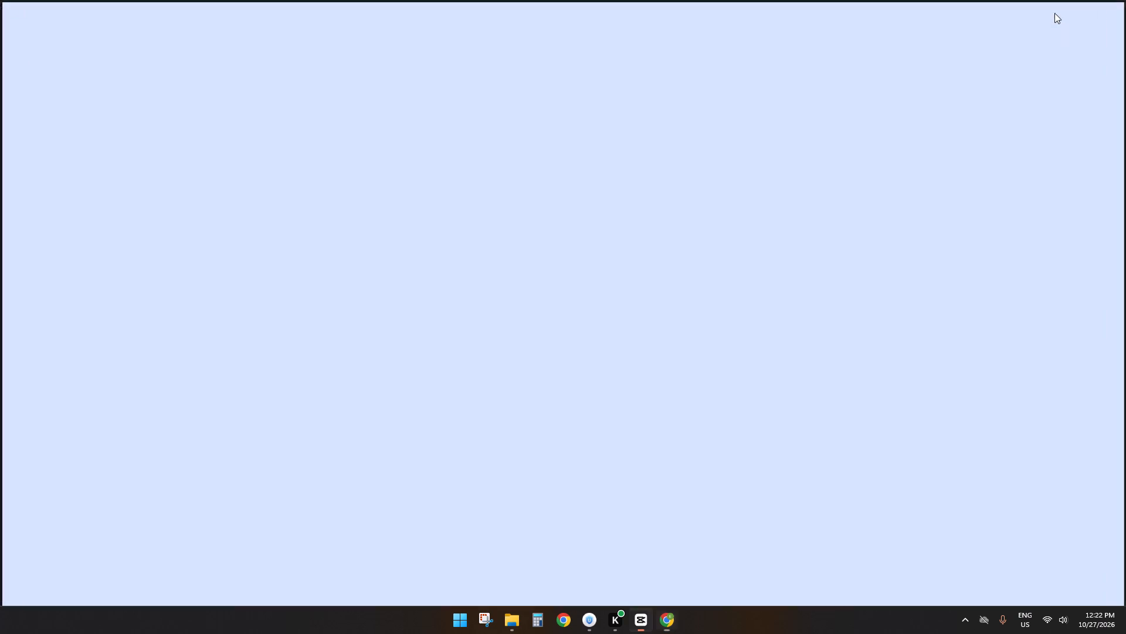
left_click(663, 619)
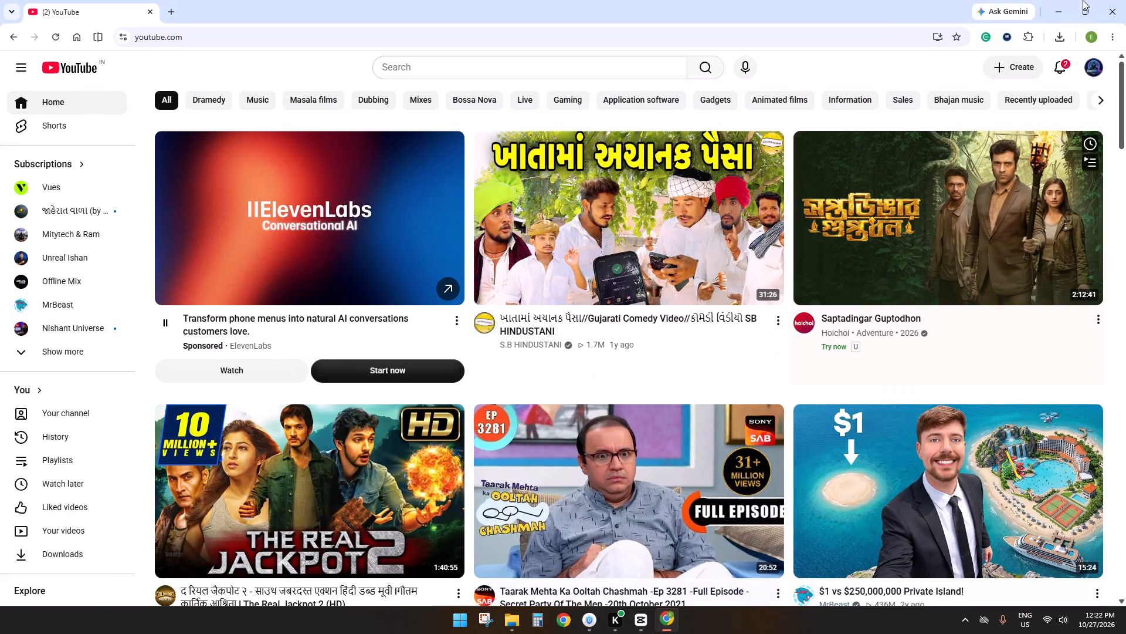
left_click(1012, 38)
left_click(1012, 38)
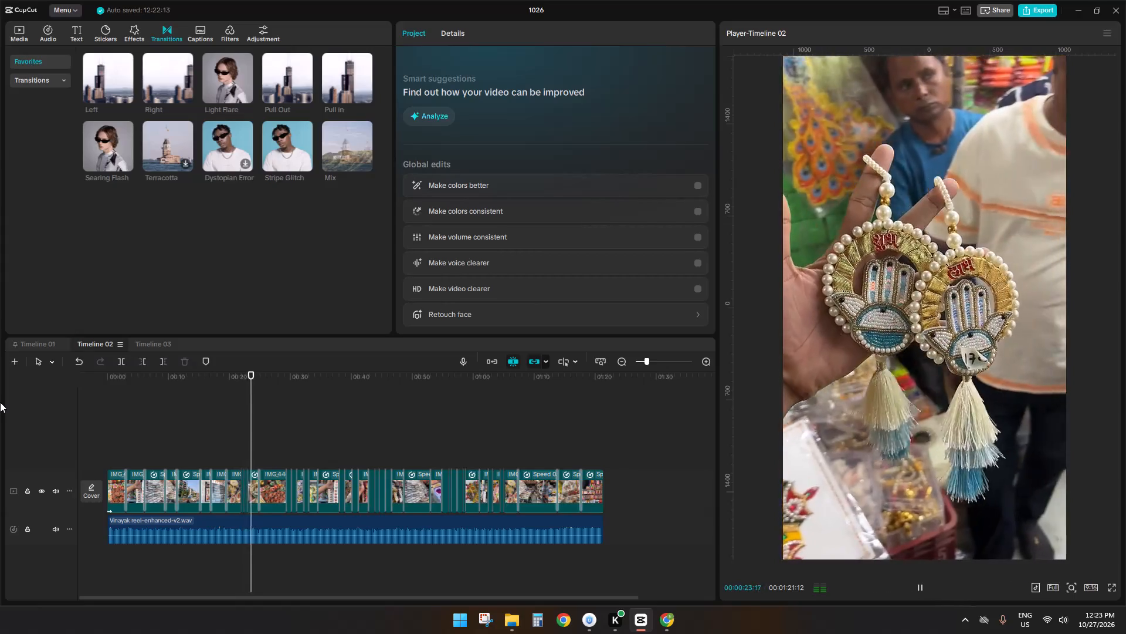
Replay the section from about 00:05 to 00:15, skipping through the clips to check their transitions.
left_click(141, 426)
left_click_drag(148, 425, 133, 431)
key("space")
scroll(184, 450, "up", 9, "ctrl")
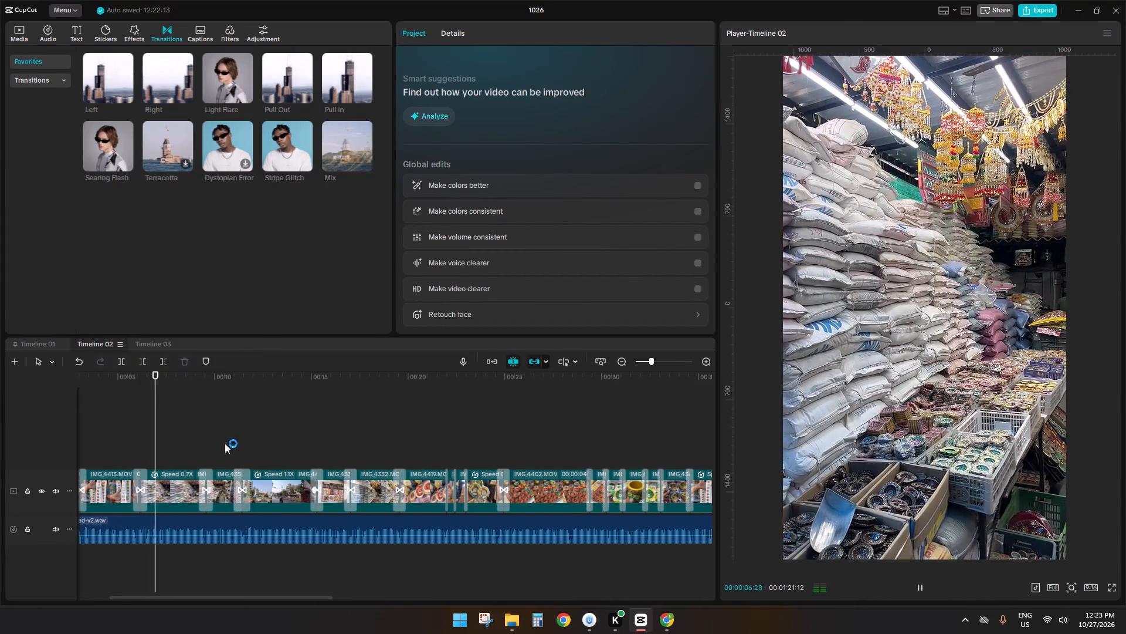
left_click(210, 440)
key("space")
left_click(263, 440)
key("space")
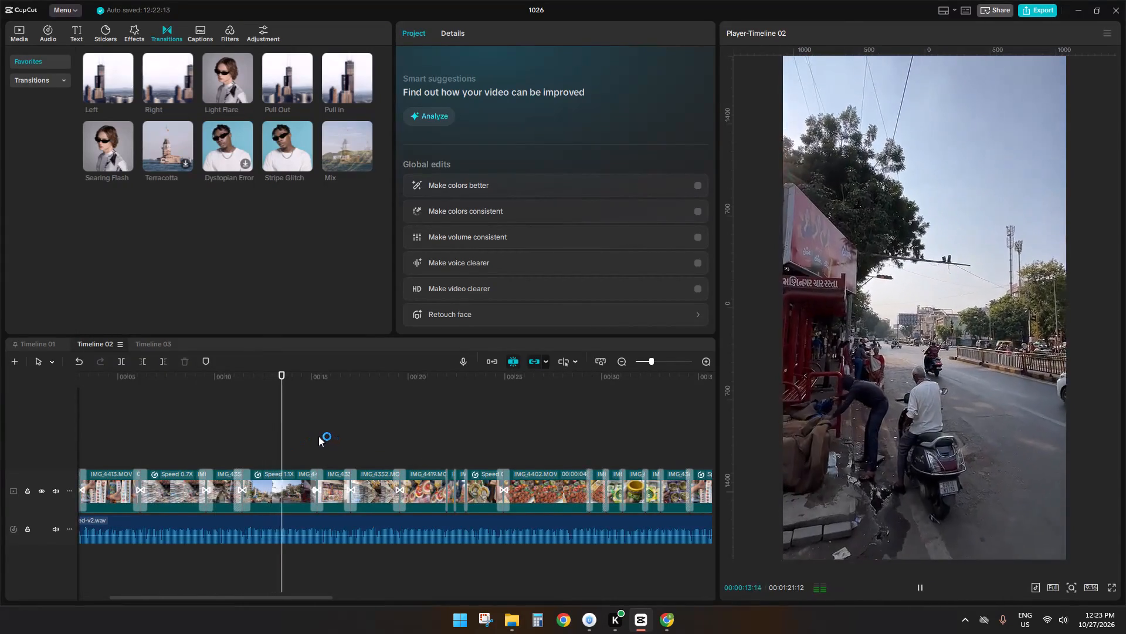
left_click(318, 436)
key("space")
left_click(318, 436)
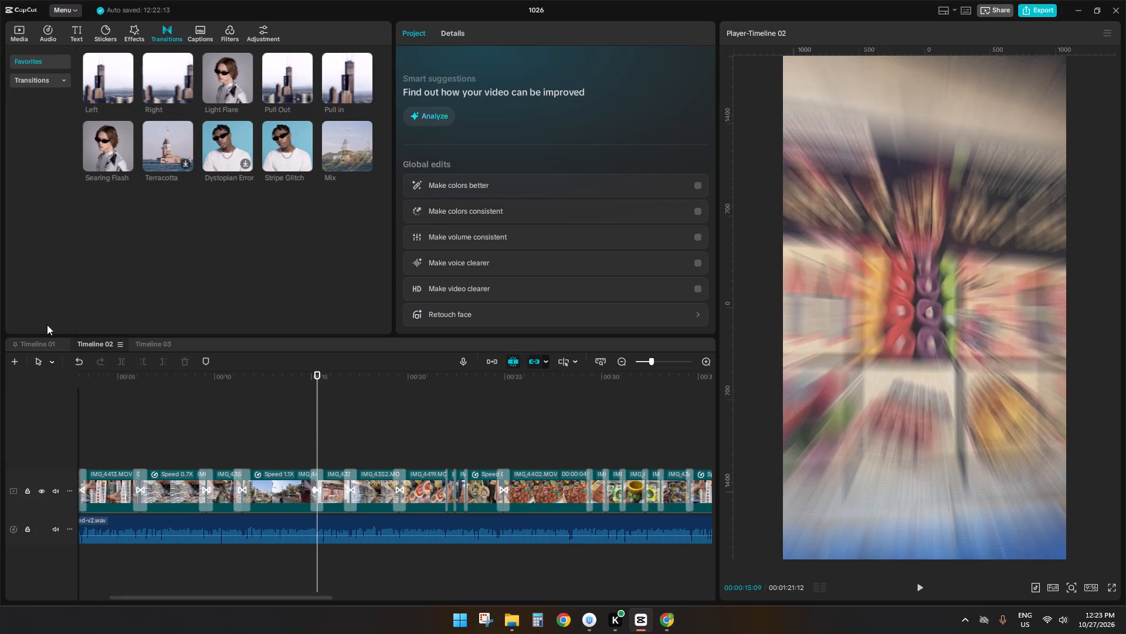
Look at Timeline 01 and Timeline 03, and return to Timeline 02.
left_click(33, 342)
left_click(87, 344)
left_click(161, 342)
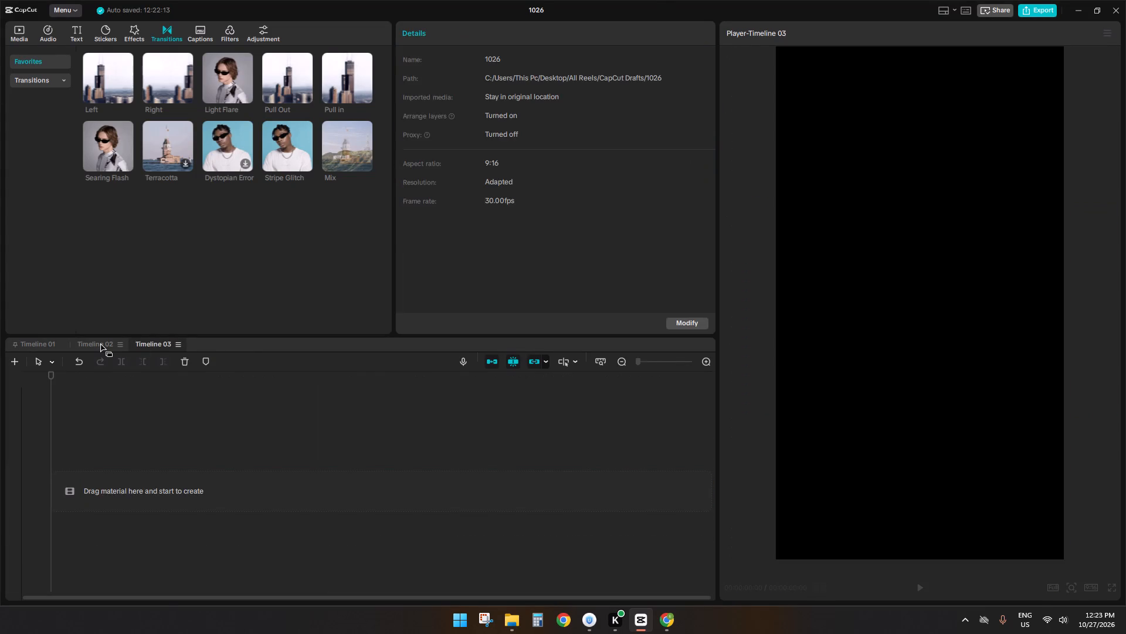
left_click(100, 342)
Add the saved Arbuda Handicraft title preset, My presets26, on a track above the video, starting at about 00:15.
left_click(76, 31)
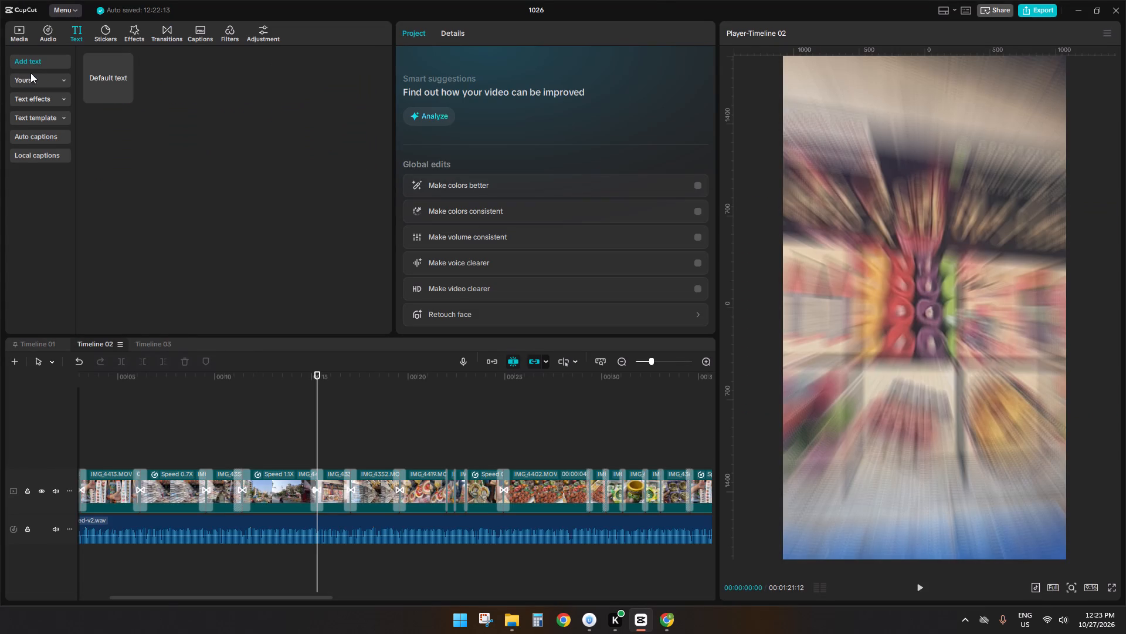
left_click(21, 42)
left_click(36, 118)
left_click(36, 118)
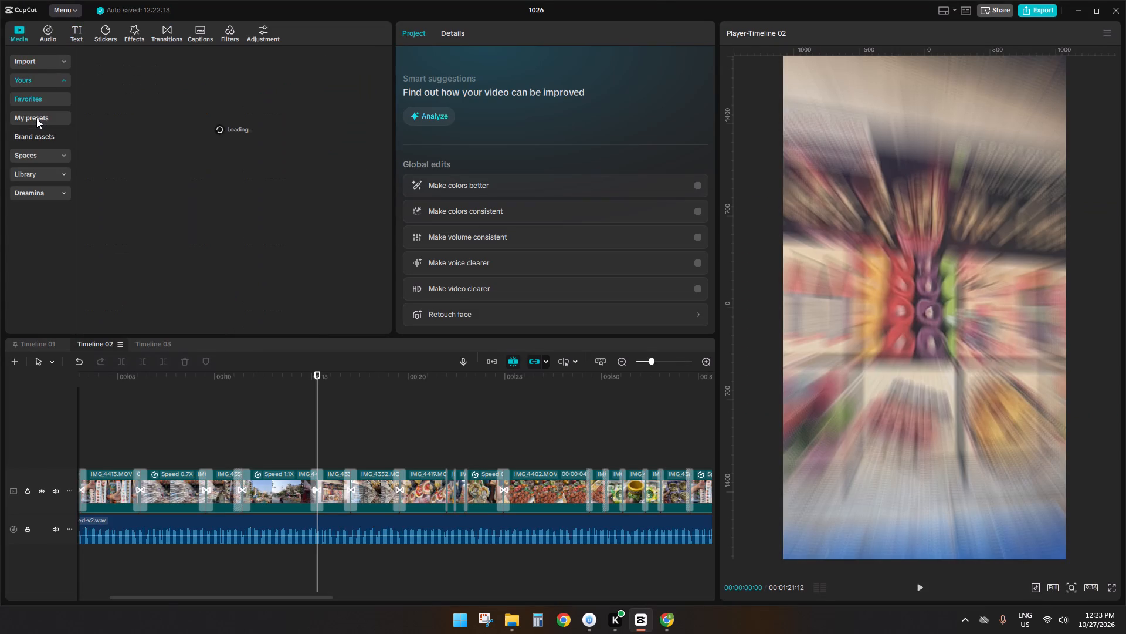
left_click(35, 120)
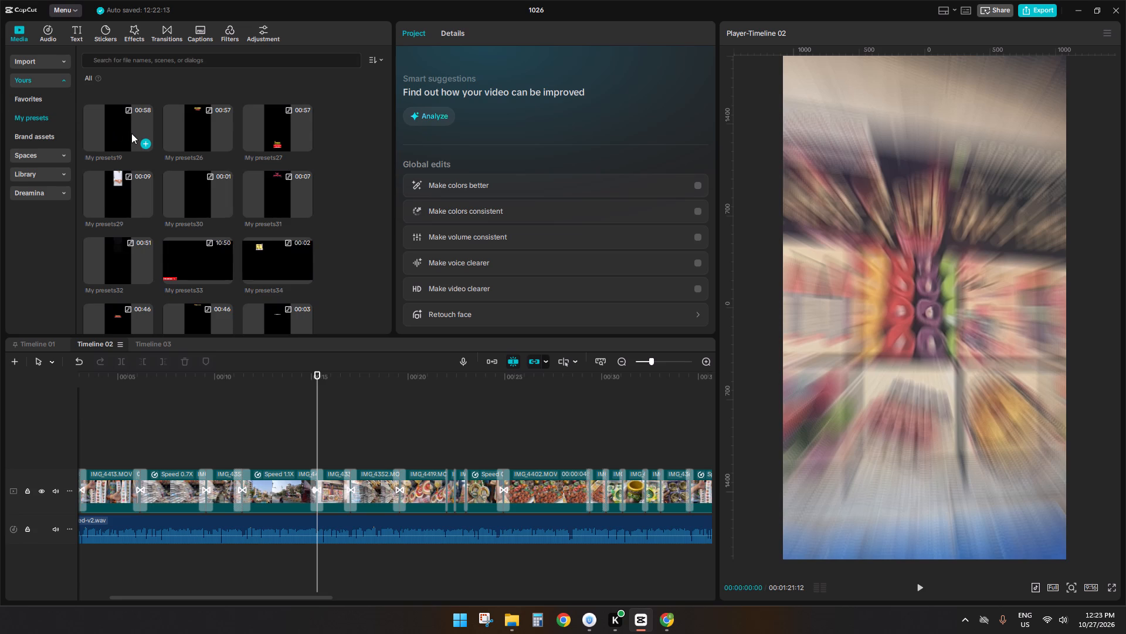
scroll(131, 133, "down", 1)
scroll(184, 160, "up", 2)
left_click(192, 142)
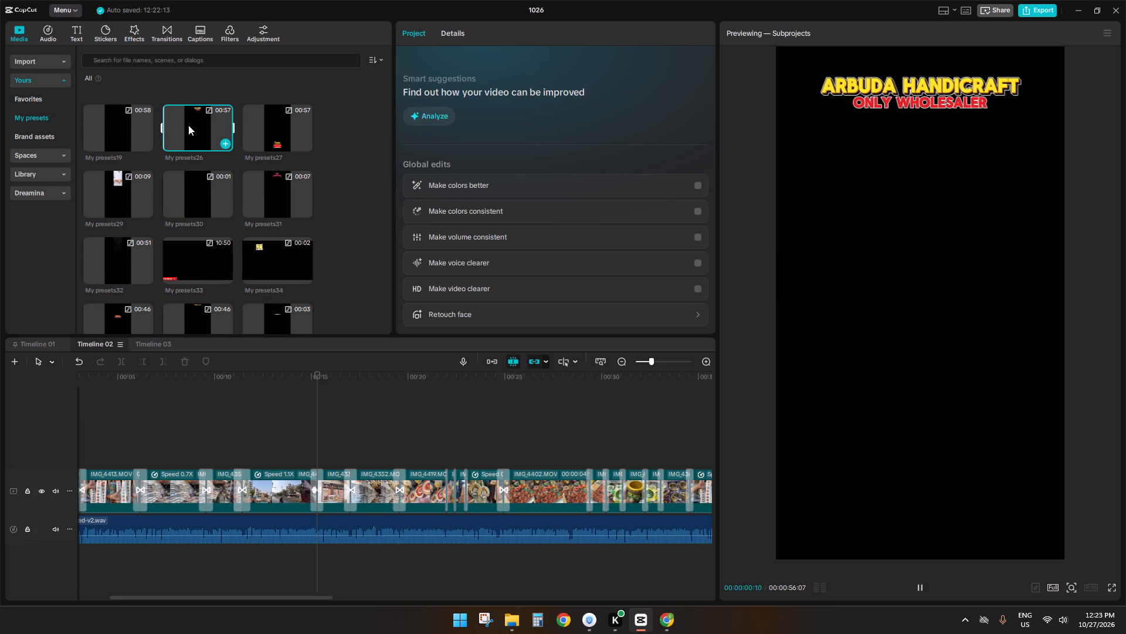
left_click_drag(188, 124, 292, 427)
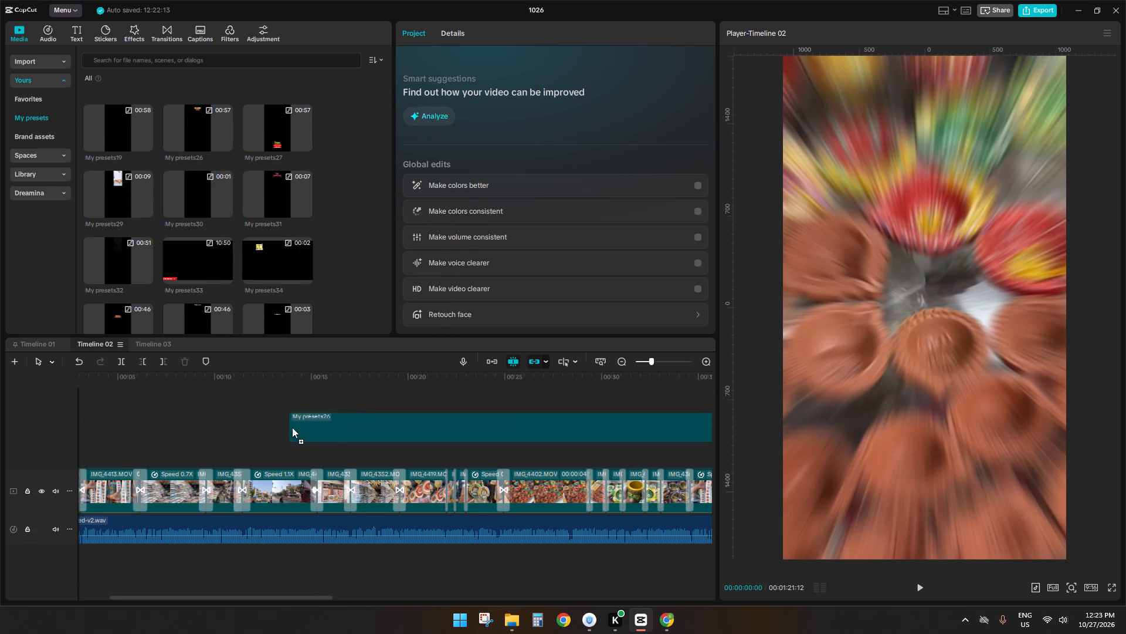
left_click_drag(292, 427, 319, 444)
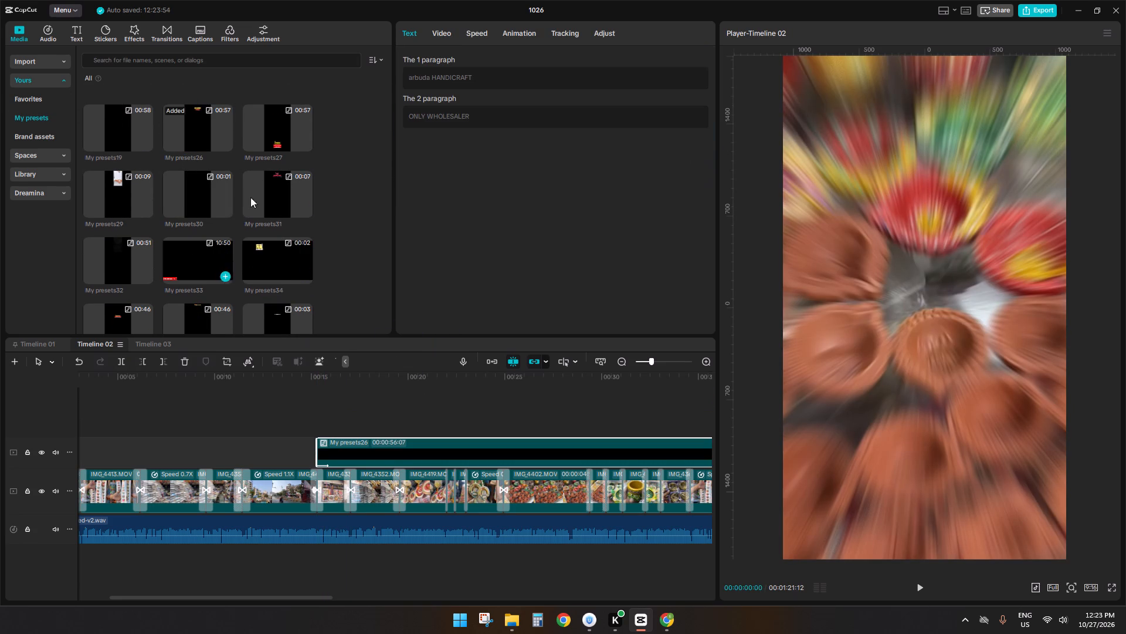
Add the contact and address preset, My presets27, on a track above the title preset, starting at about 00:15.
left_click(260, 148)
left_click_drag(268, 133, 284, 130)
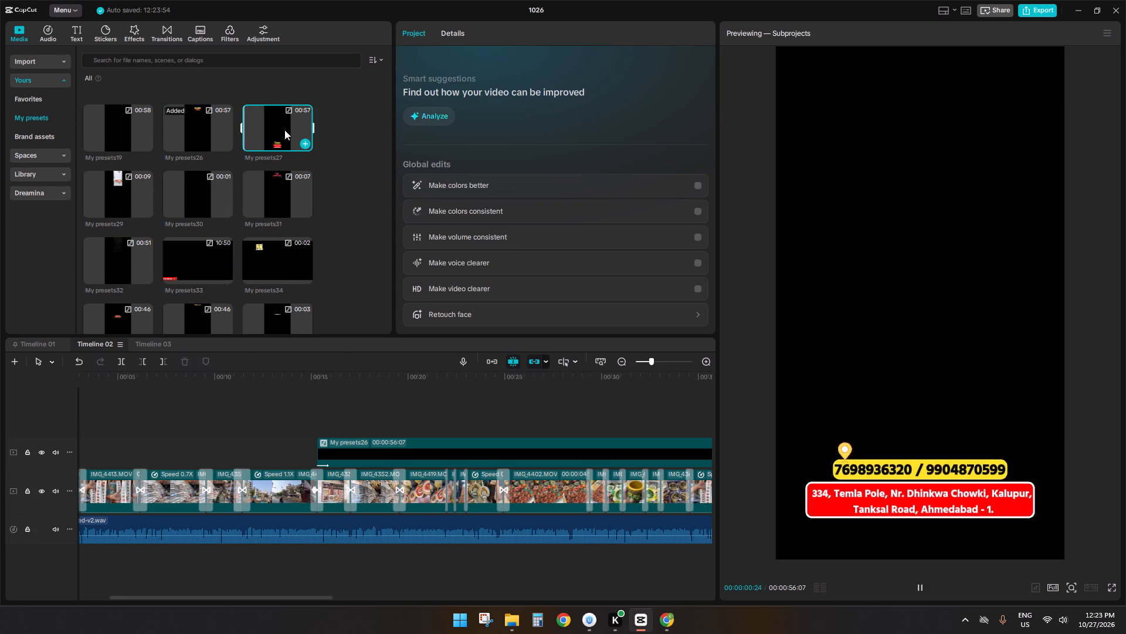
left_click_drag(284, 130, 319, 417)
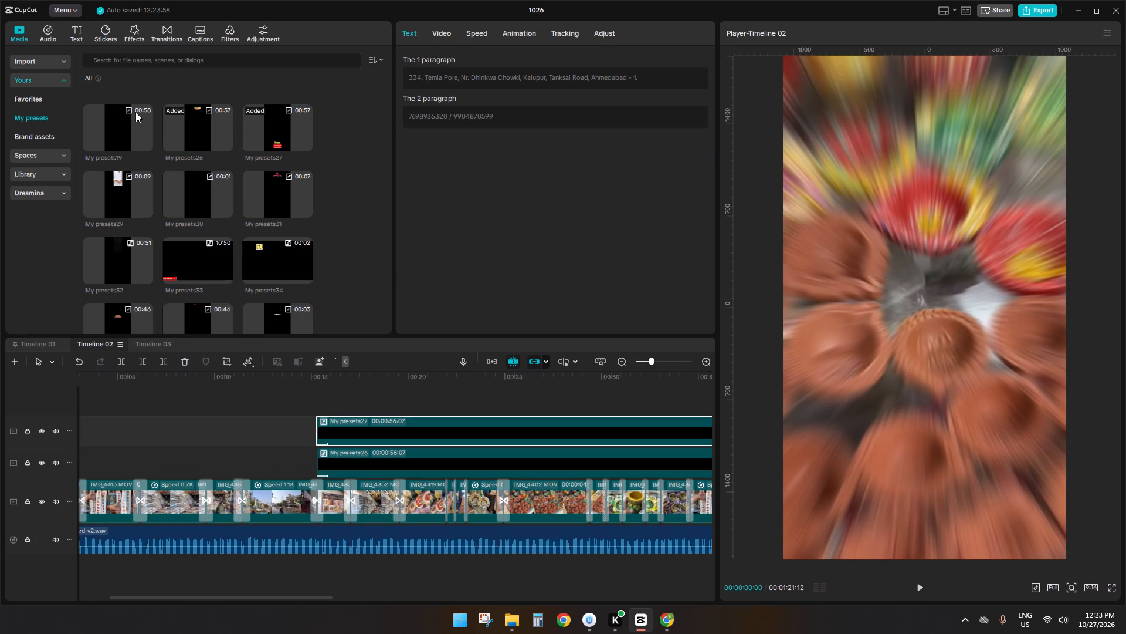
Add My presets20 from the All preset folder above the other presets near the timeline's start, and break it into its separate layers.
scroll(174, 192, "down", 7)
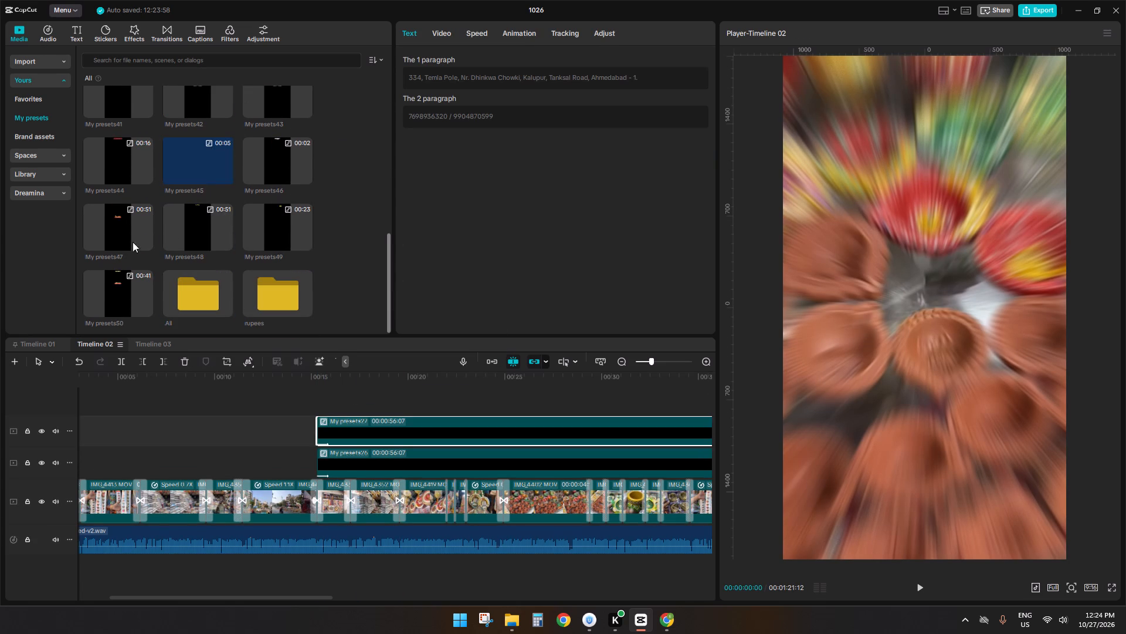
double_click(223, 299)
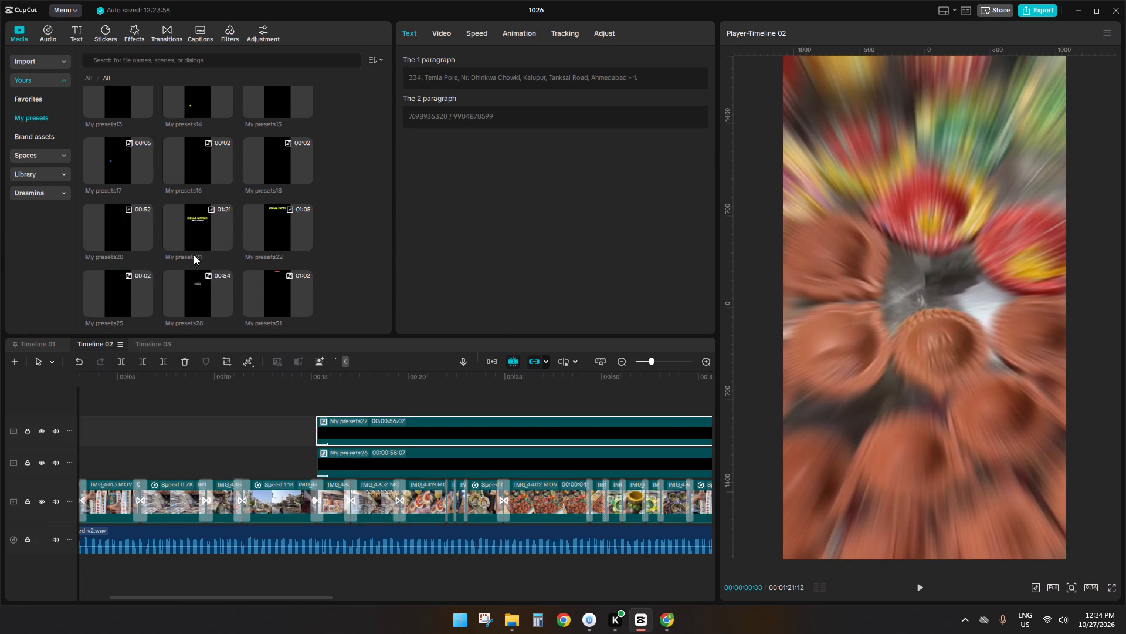
scroll(194, 255, "down", 2)
left_click_drag(145, 224, 76, 400)
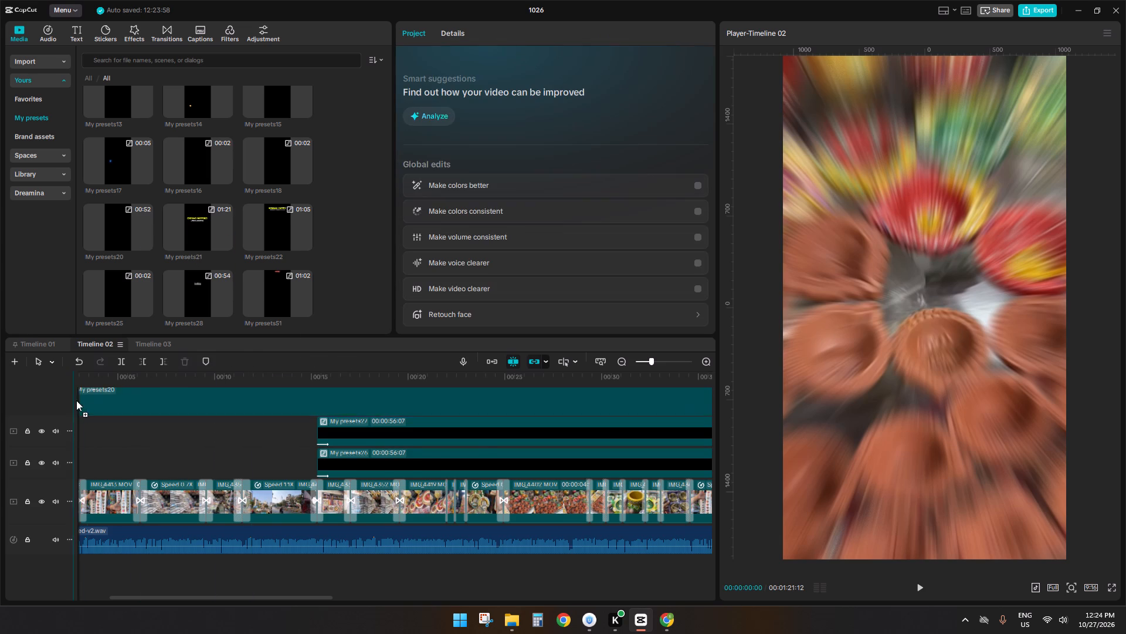
right_click(219, 423)
left_click(249, 326)
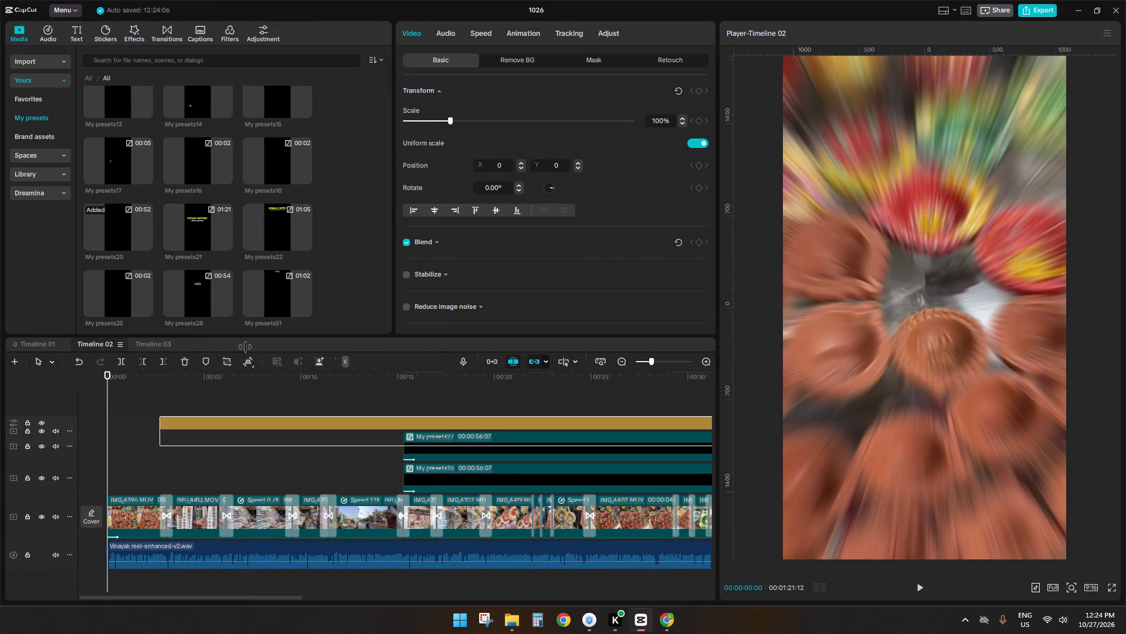
Move the adjustment layer to the timeline's start and turn off its Color match.
left_click_drag(247, 424, 98, 414)
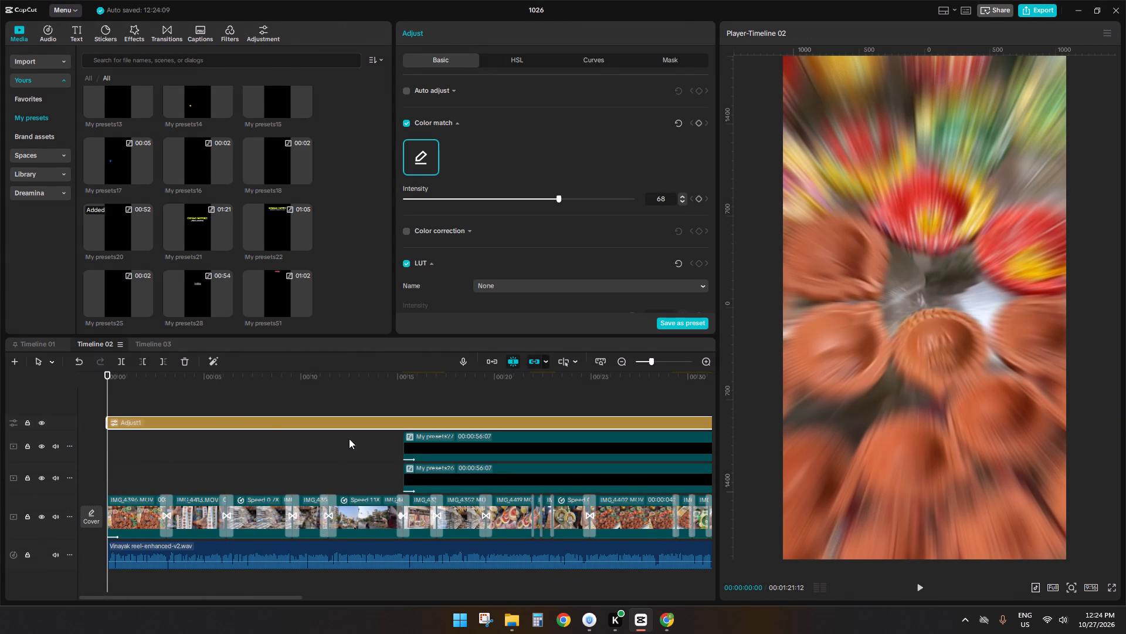
left_click(411, 125)
left_click(403, 125)
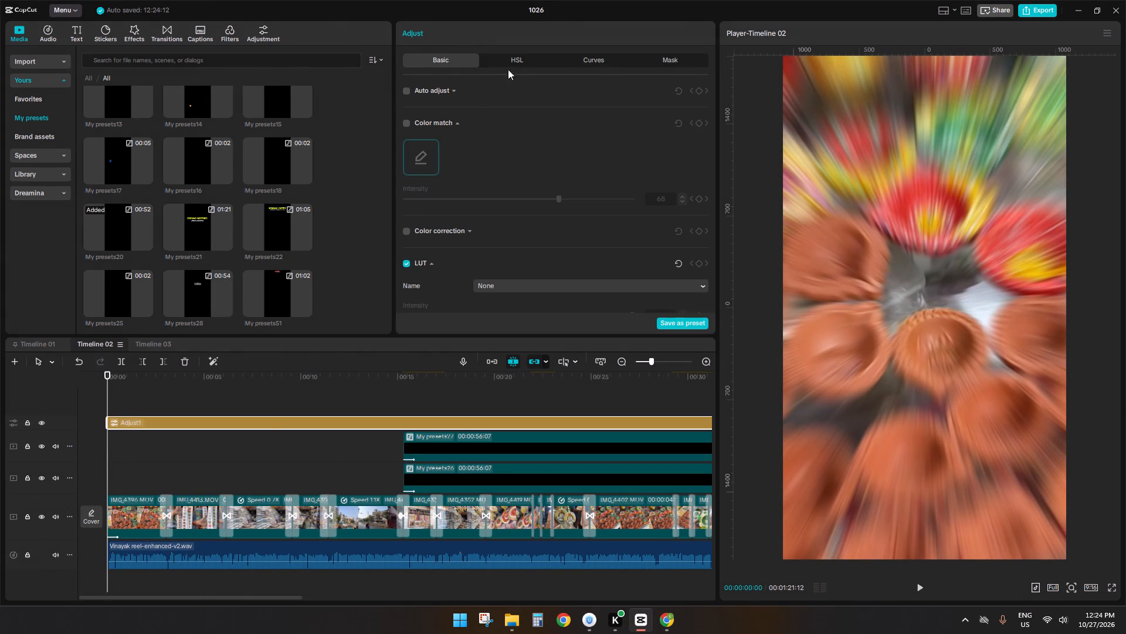
Extend the adjustment layer to the end of the video, at about 01:21.
scroll(367, 439, "down", 13, "ctrl")
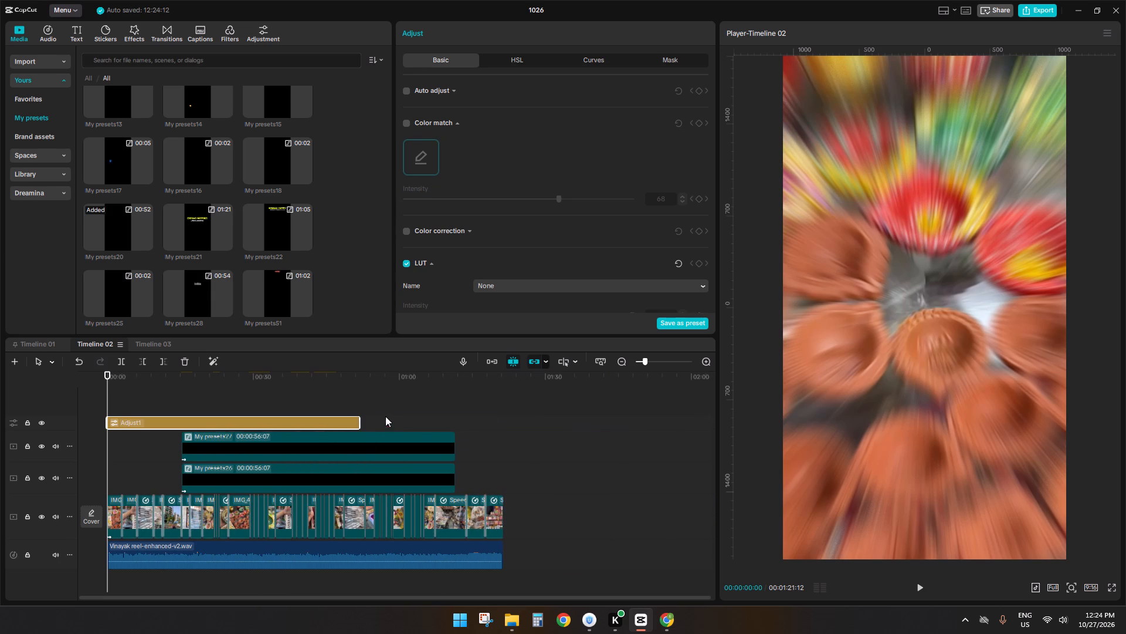
left_click_drag(360, 421, 498, 429)
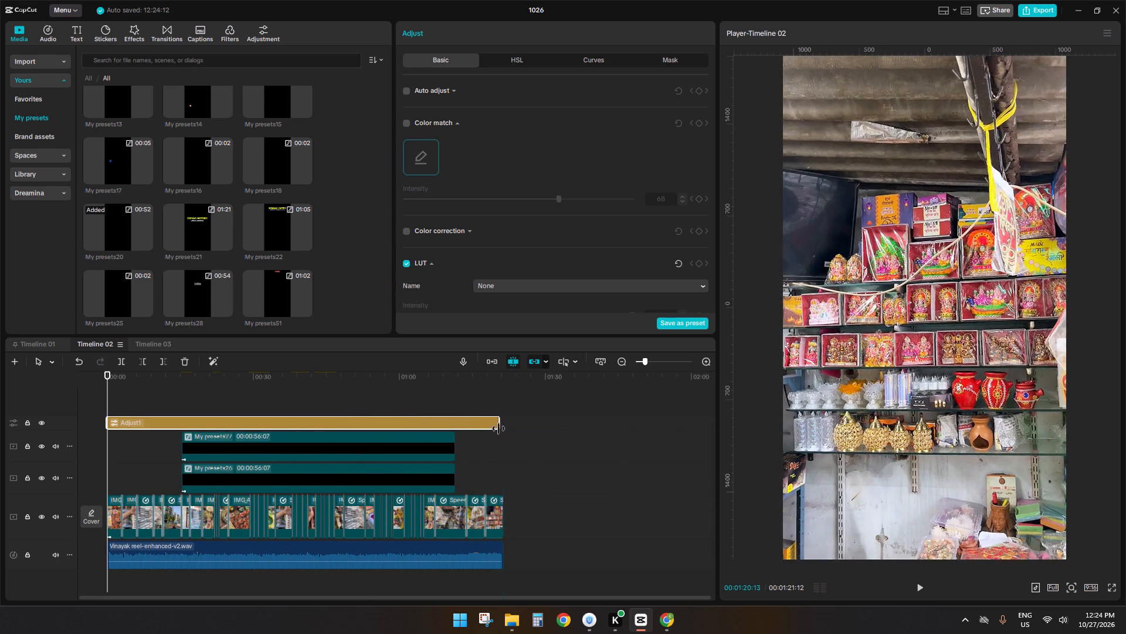
left_click_drag(498, 429, 500, 429)
Lengthen the contact and address preset well past the video's end by breaking it apart, stretching its layers and regrouping them as a compound clip.
left_click(439, 454)
left_click_drag(456, 444, 504, 437)
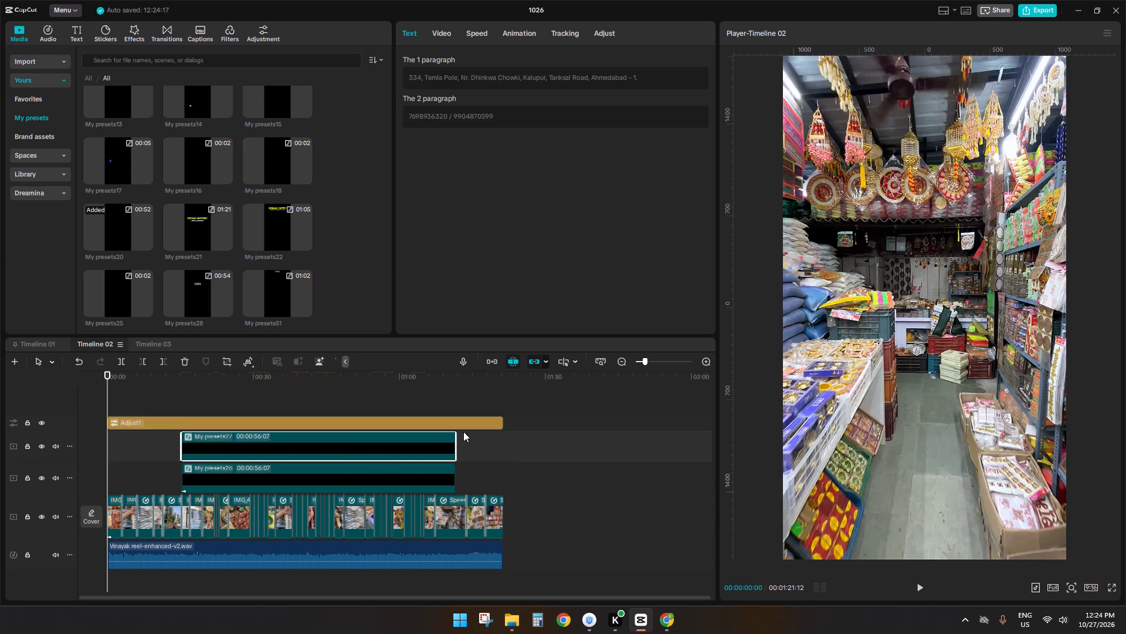
right_click(431, 434)
left_click(449, 323)
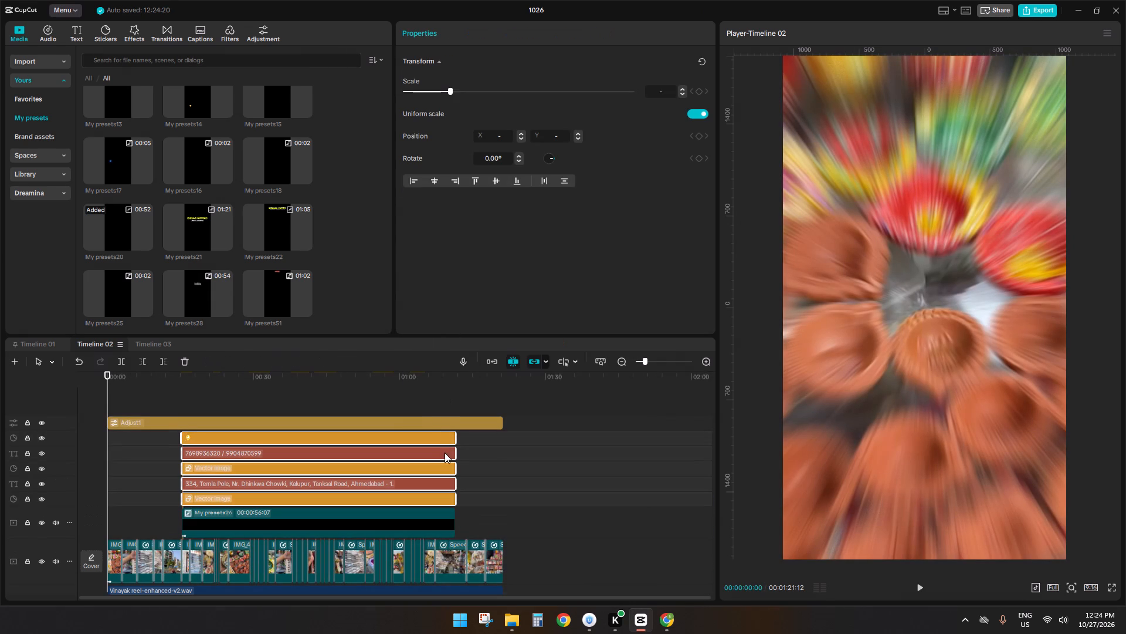
left_click_drag(457, 439, 710, 445)
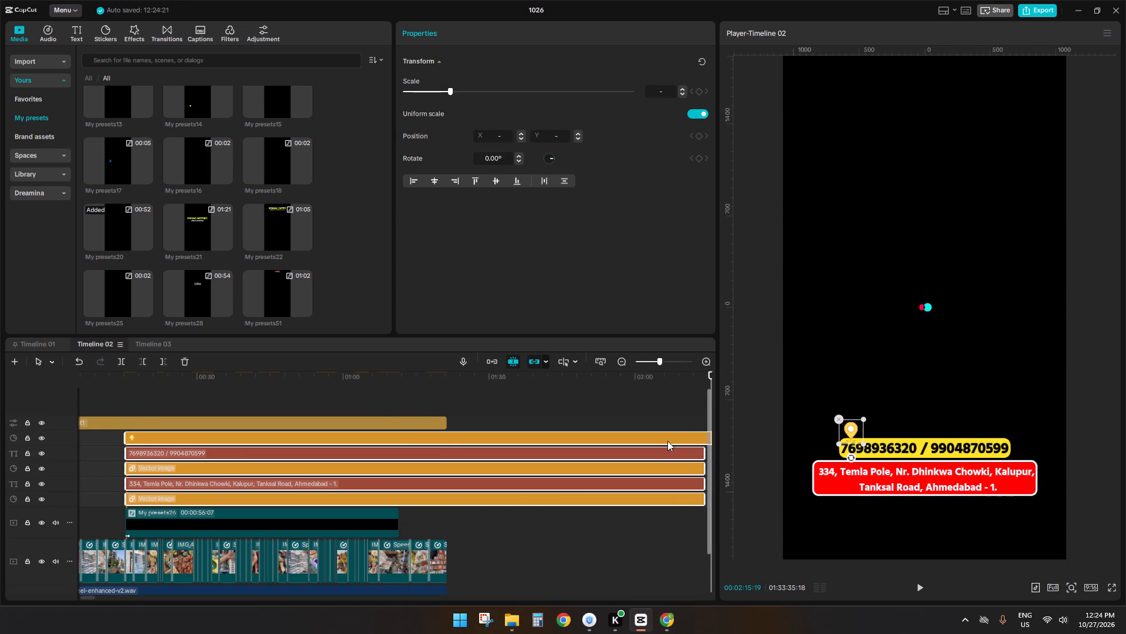
key("alt+g")
Break the Arbuda Handicraft title preset, My presets26, into its text layers and regroup them as a full-length compound clip.
right_click(354, 480)
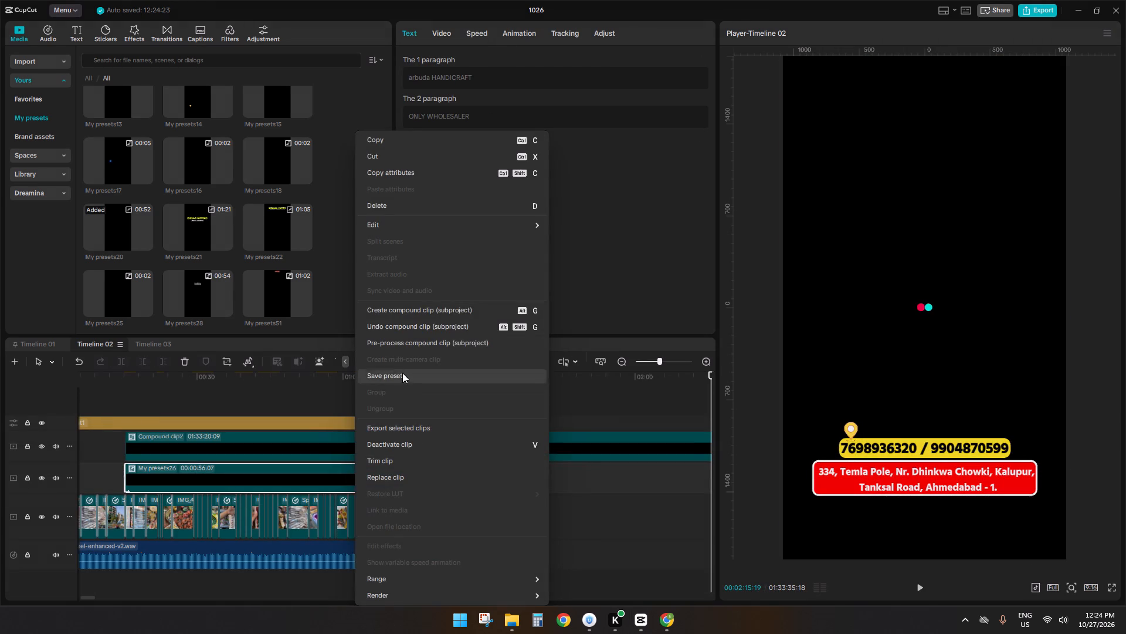
left_click(383, 328)
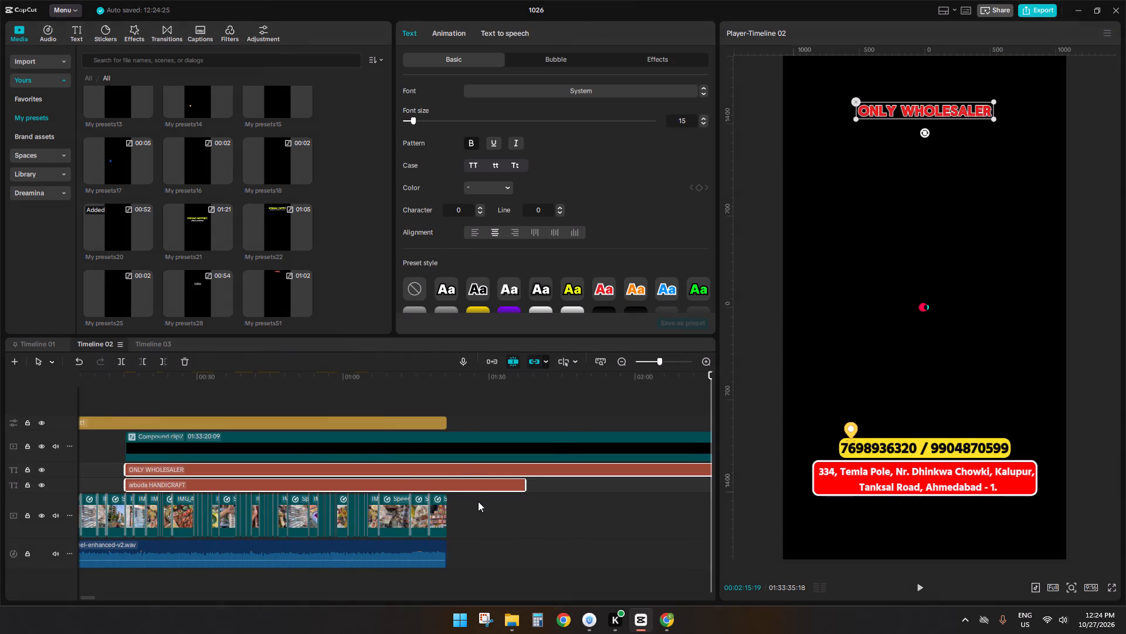
key("alt+g")
Cut the contact and title compound clips at the video's end, about 01:21, and delete the excess.
left_click(450, 400)
left_click_drag(529, 532, 498, 433)
key("s")
key("d")
Apply the Flip entrance animation to both the contact compound clip and the title compound clip.
left_click(245, 444)
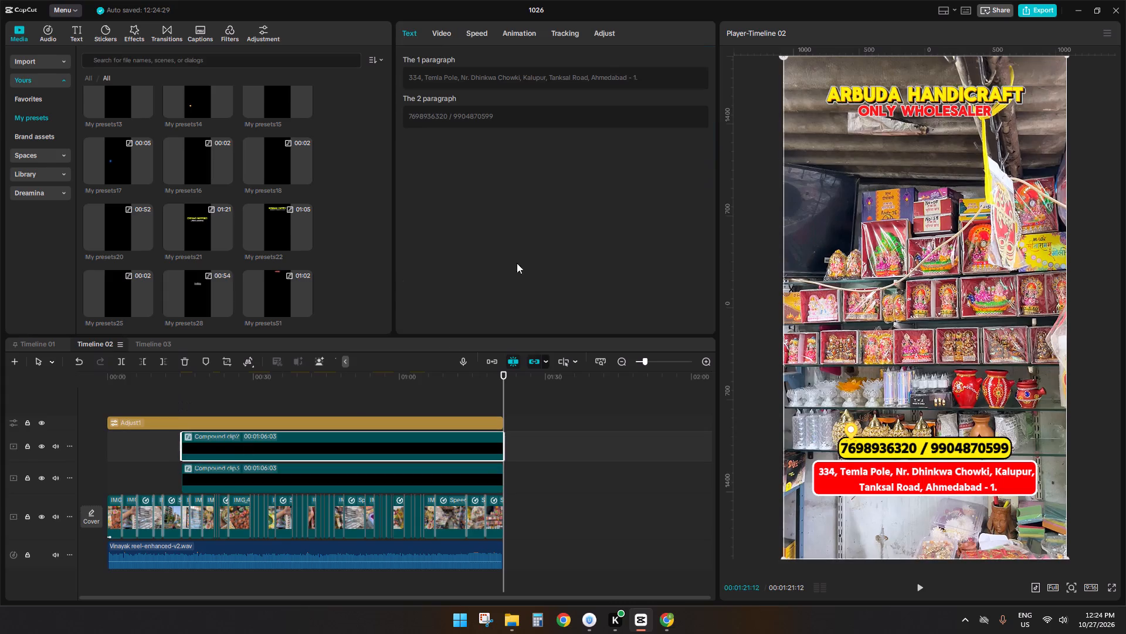
left_click(530, 36)
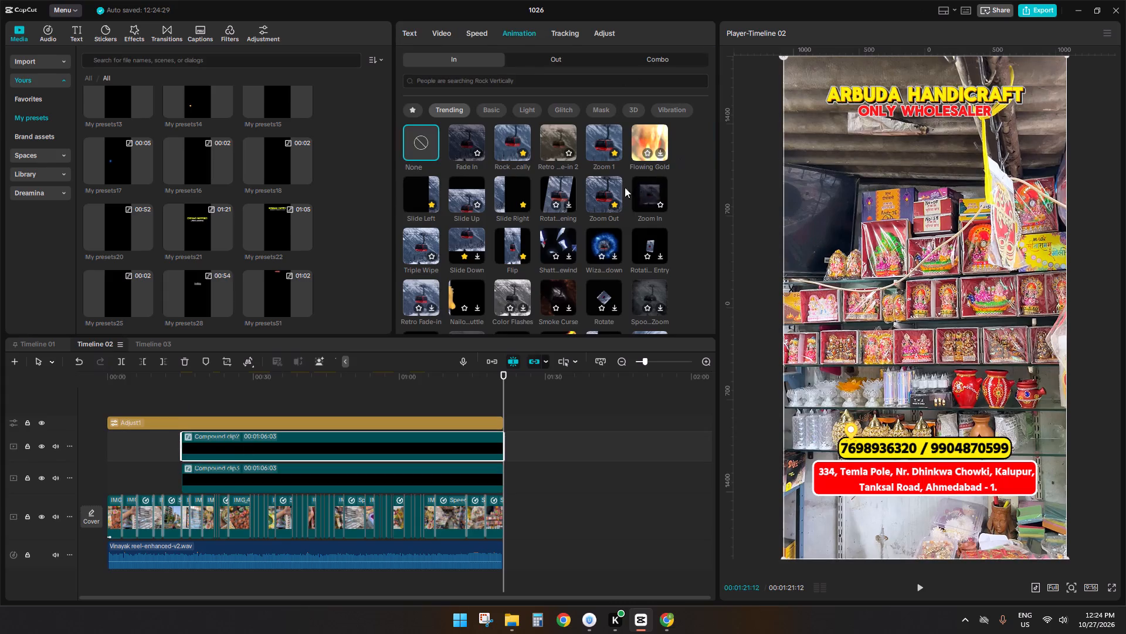
left_click(511, 246)
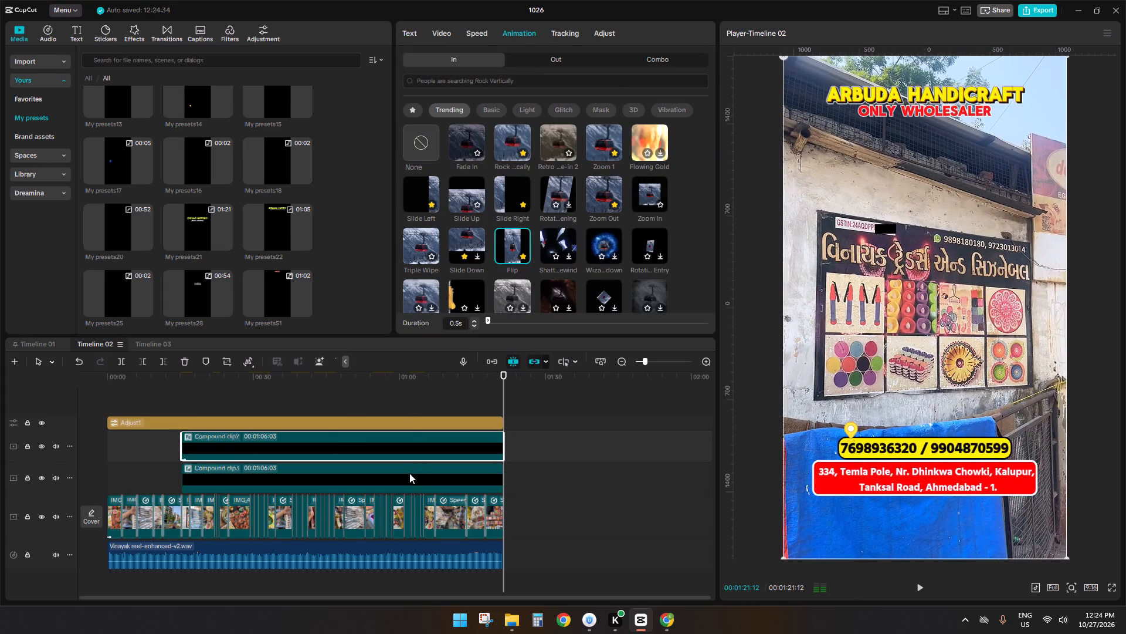
left_click(409, 473)
left_click(529, 23)
left_click(504, 240)
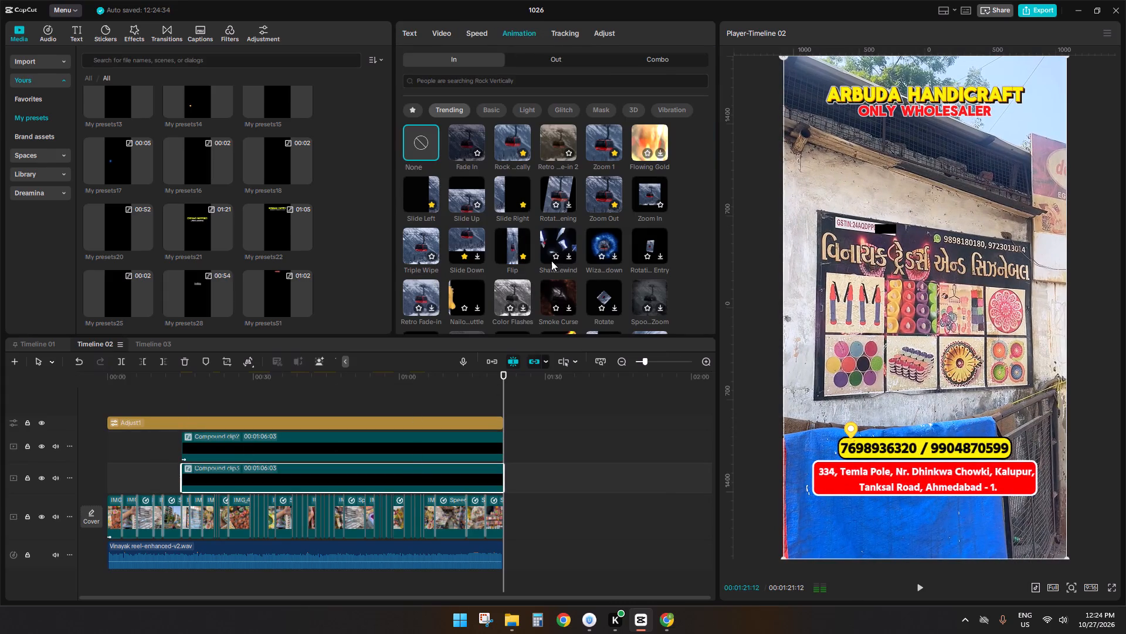
Nudge the title overlay slightly higher and move the contact and address overlay closer to the frame's bottom edge, keeping both horizontally centred.
left_click_drag(944, 437, 950, 434)
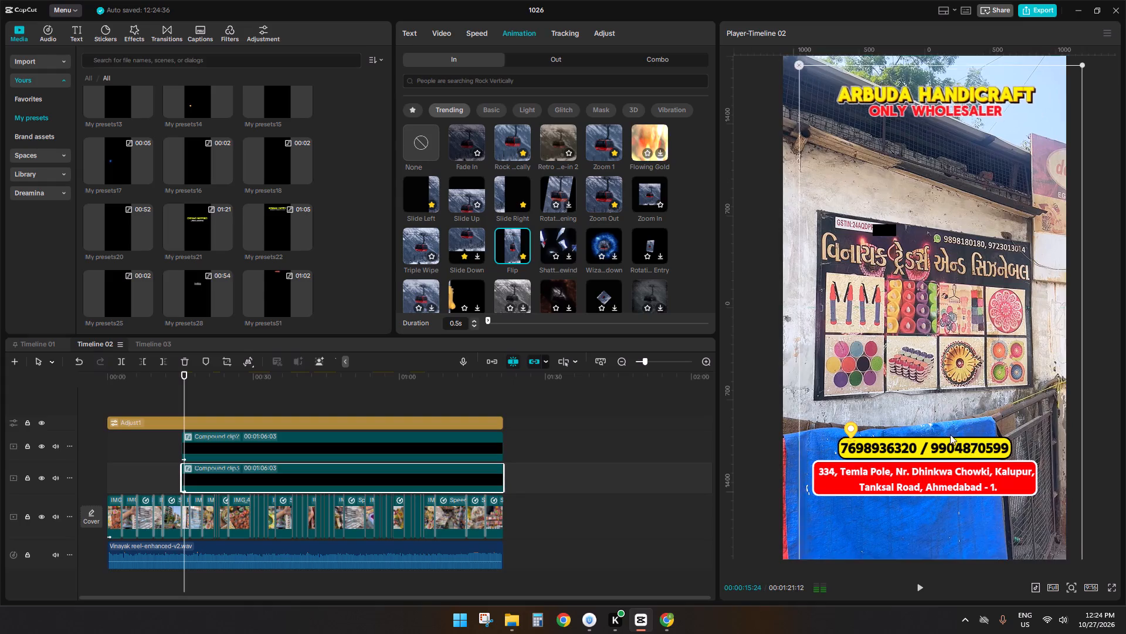
left_click_drag(950, 434, 945, 432)
left_click(286, 448)
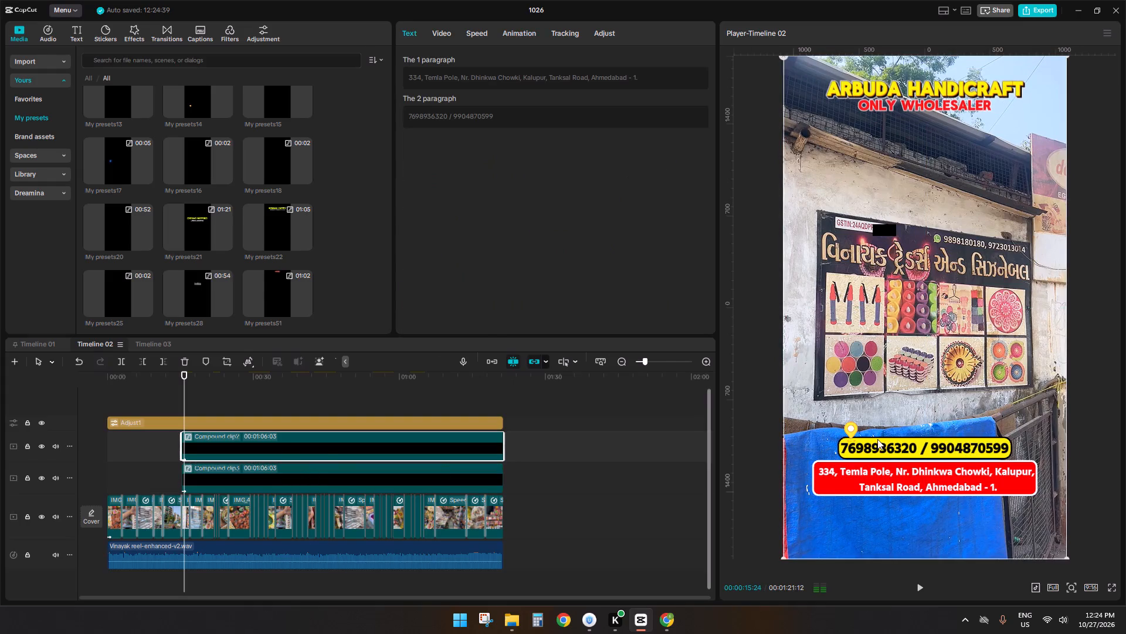
left_click_drag(877, 439, 869, 476)
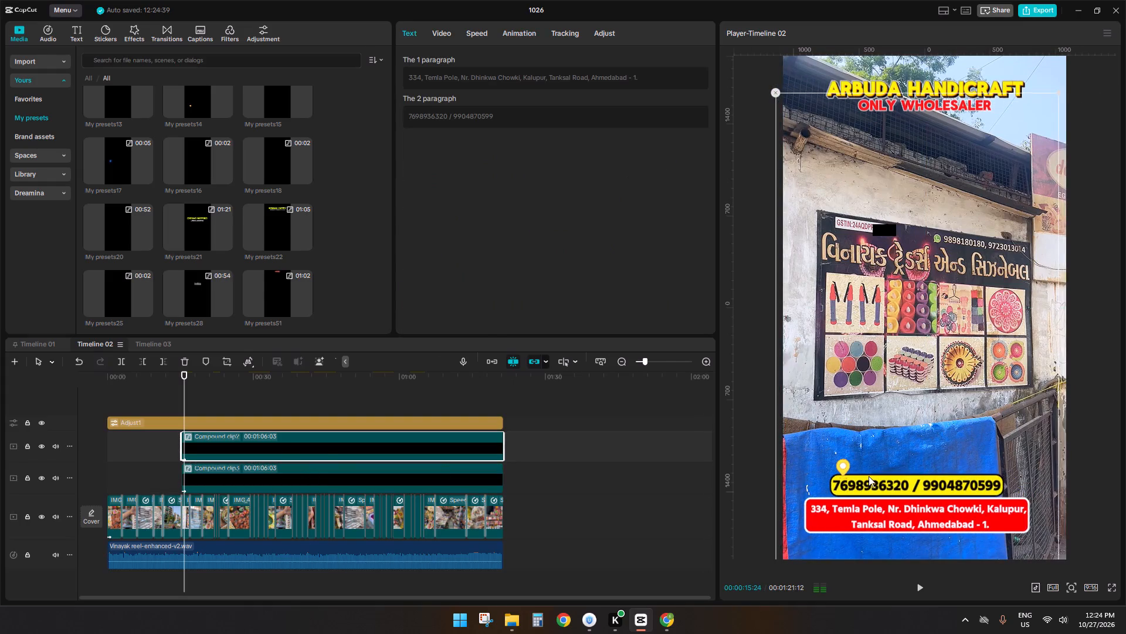
left_click_drag(869, 476, 876, 475)
Play the reel from about 00:15 to check the entrance and placement of the title and contact overlays.
key("space")
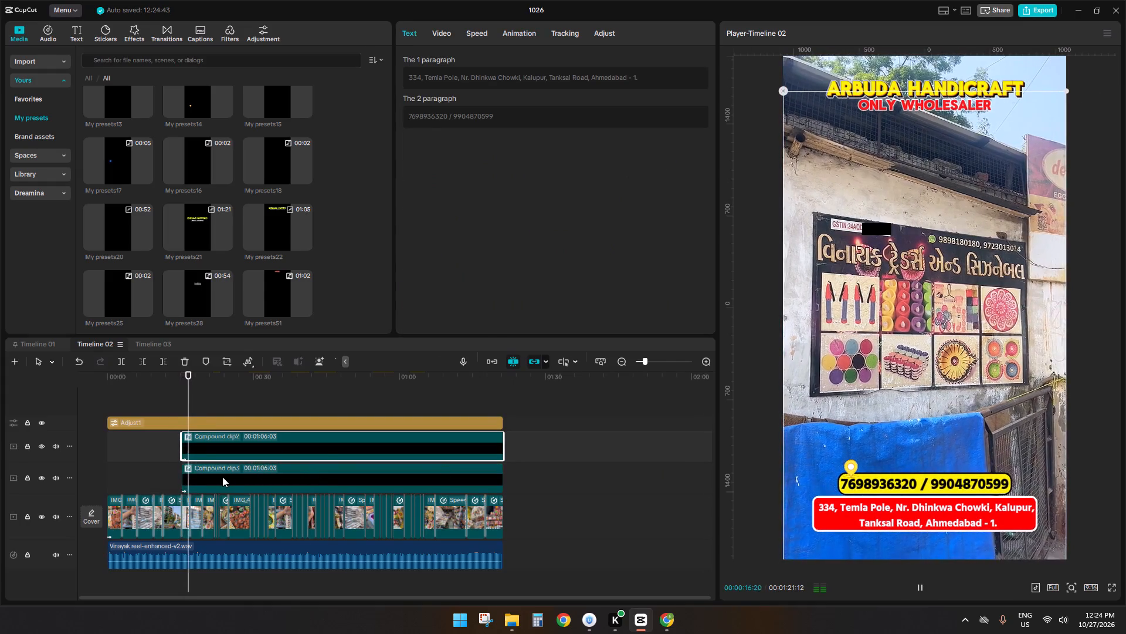
scroll(222, 477, "down", 3, "ctrl")
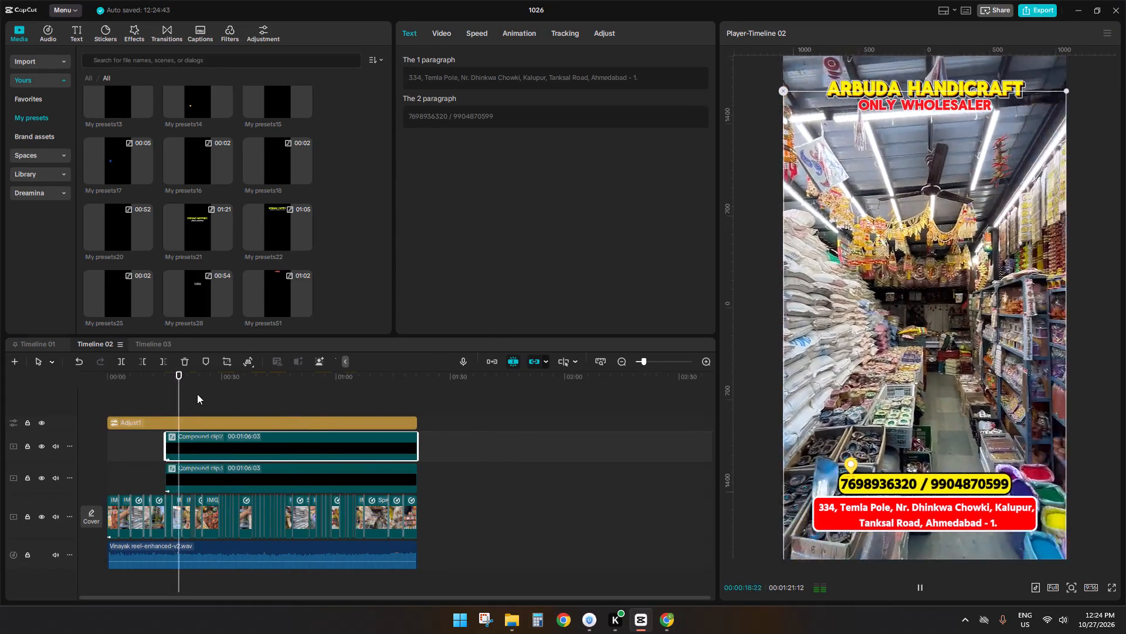
left_click(159, 401)
key("space")
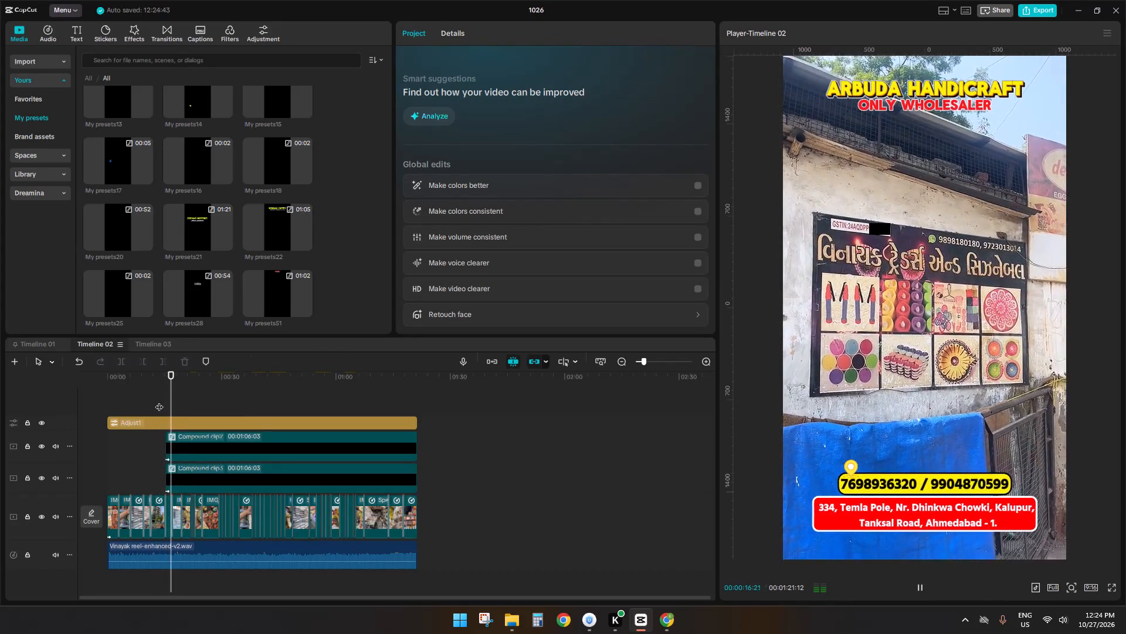
key("space")
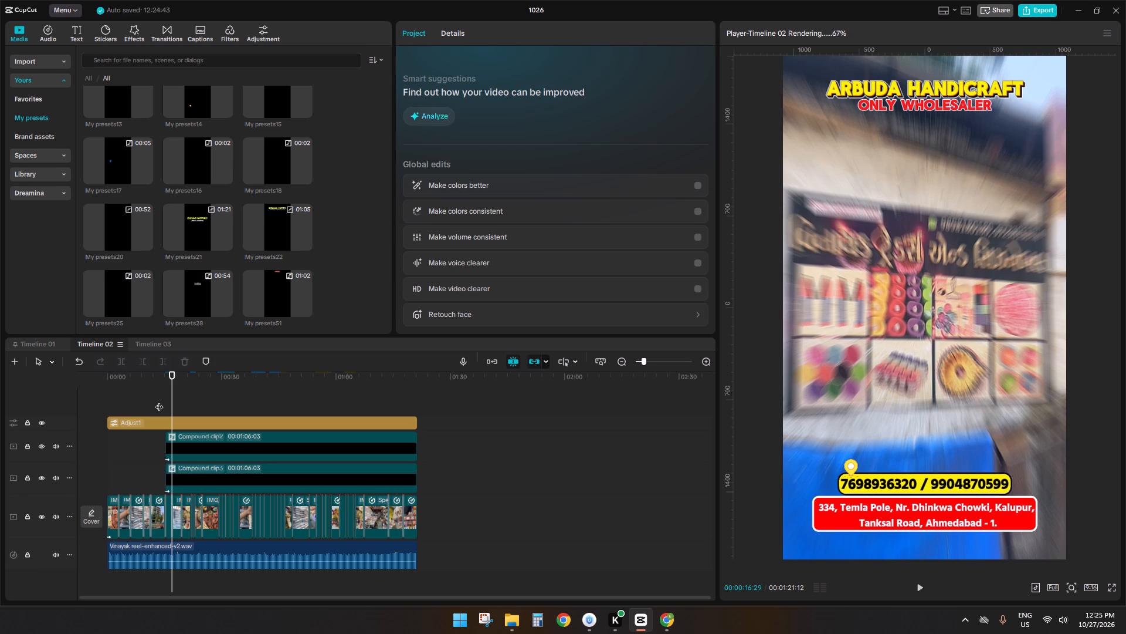
Switch to Chrome, search for vues in a new tab, and open the Vues clipper dashboard without connecting a social account.
left_click(662, 626)
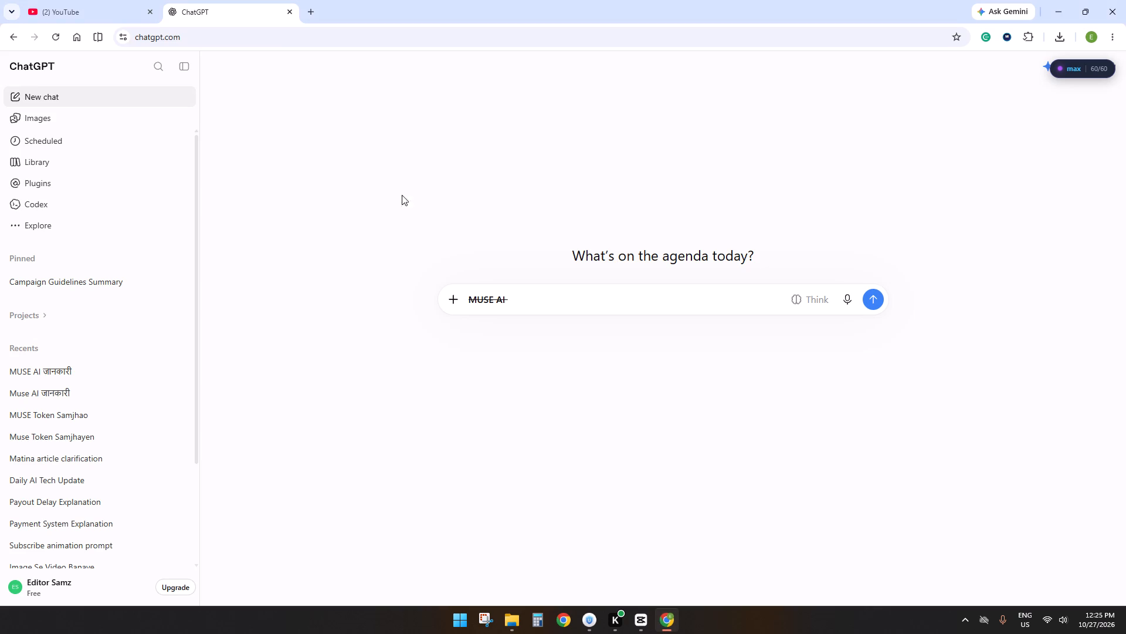
left_click(317, 13)
left_click(415, 222)
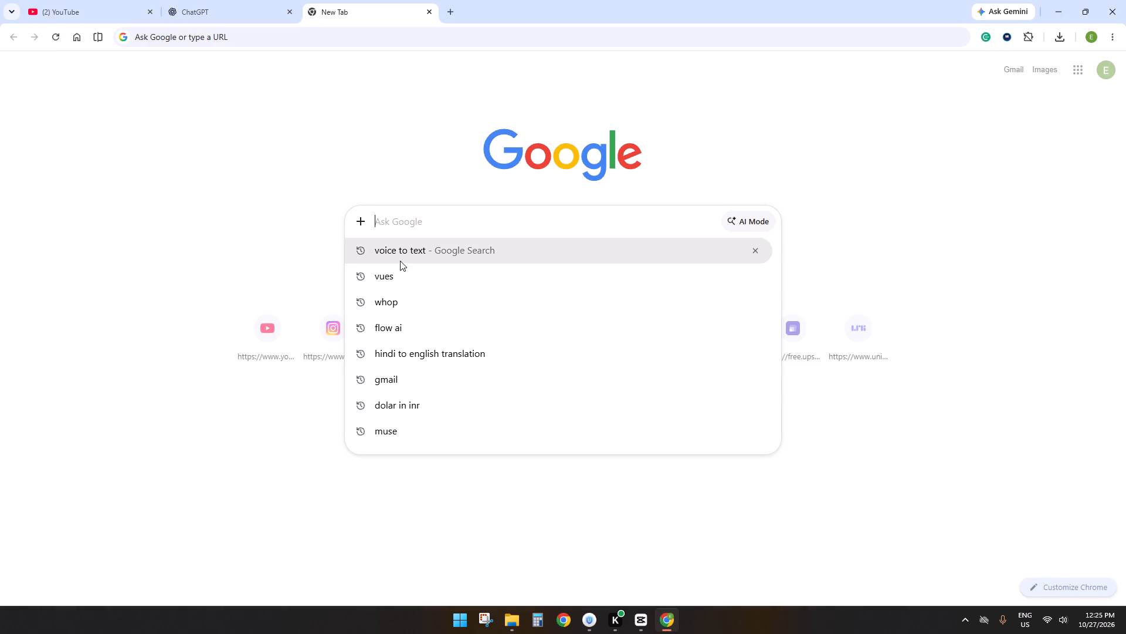
left_click(398, 265)
double_click(211, 187)
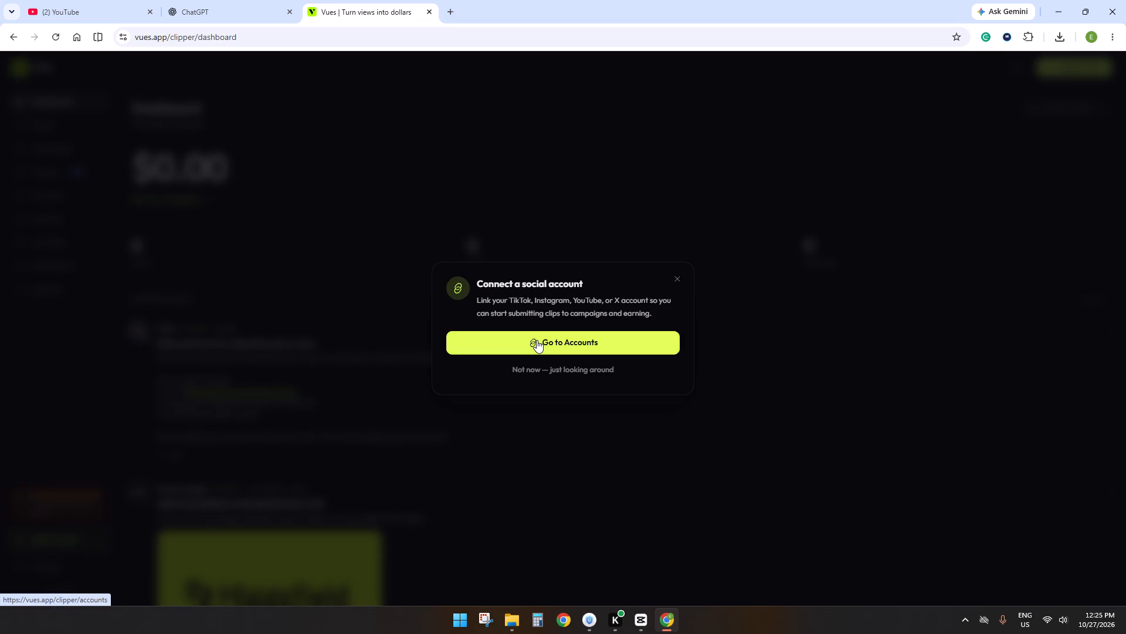
left_click(577, 368)
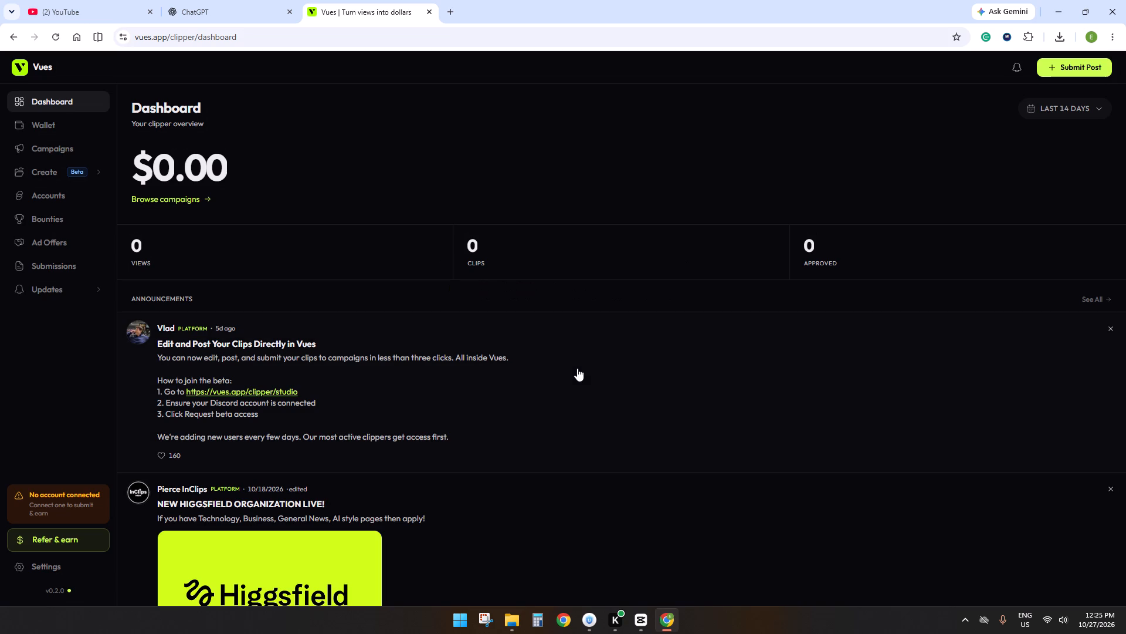
left_click(52, 269)
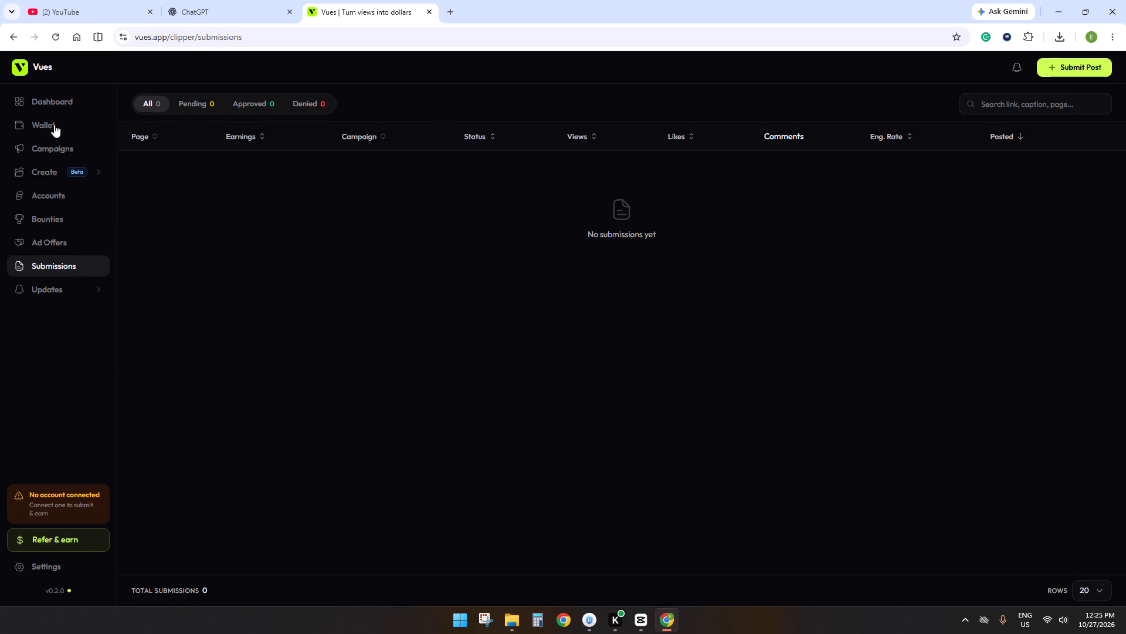
left_click(53, 225)
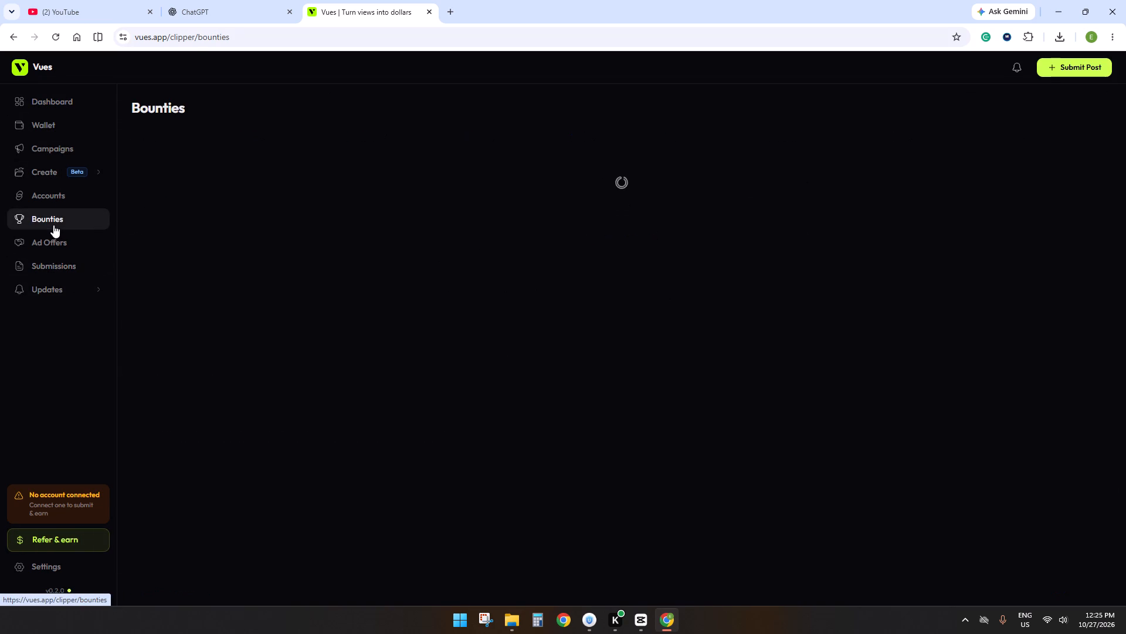
left_click(434, 205)
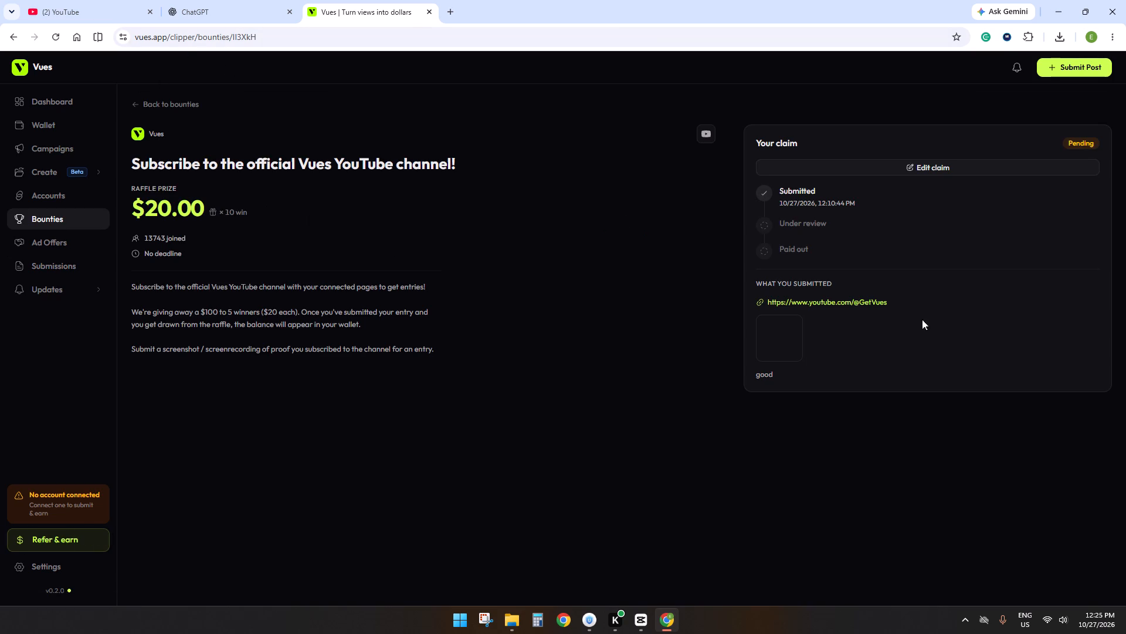
left_click(768, 222)
triple_click(761, 224)
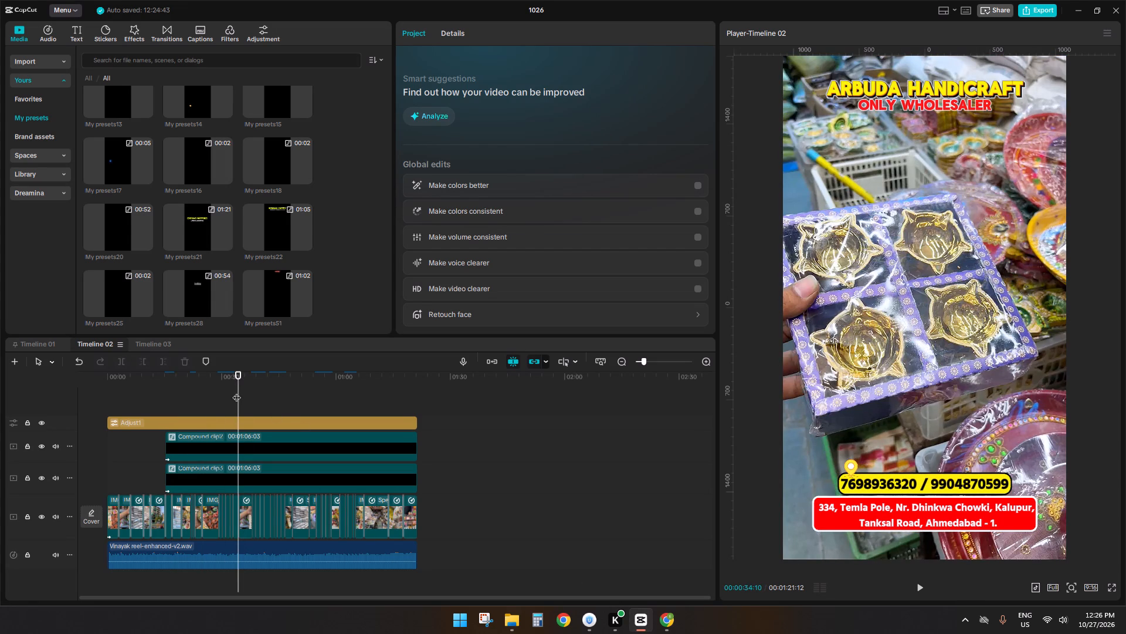
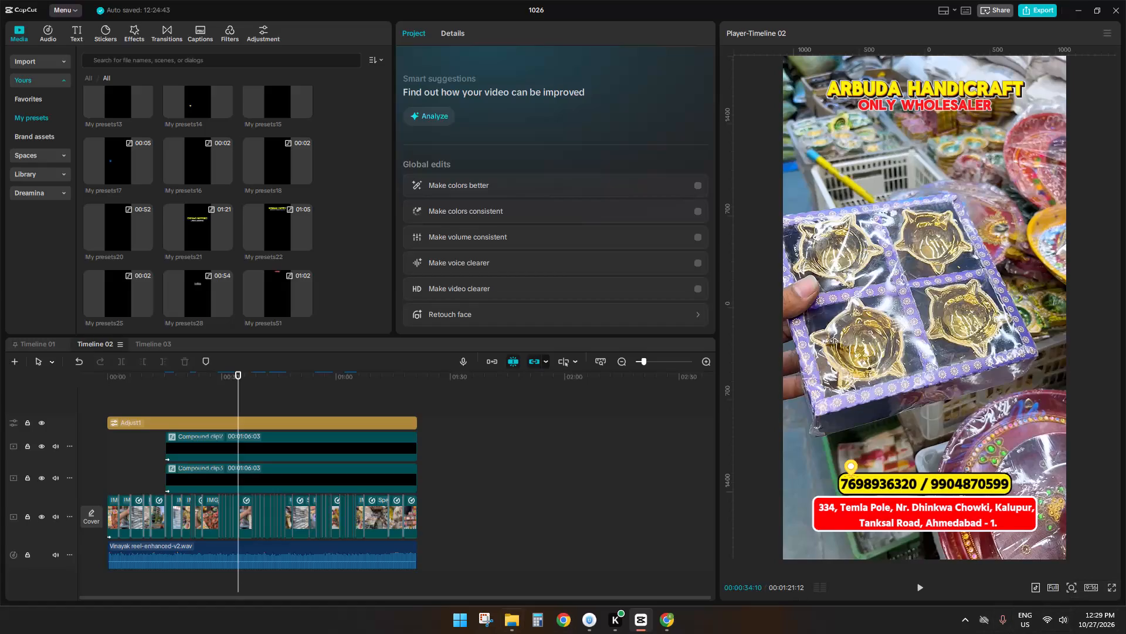
Return to the start of Timeline 02, then inspect the street shot around 00:14, just before the two compound clip overlays begin.
scroll(340, 524, "down", 3, "ctrl")
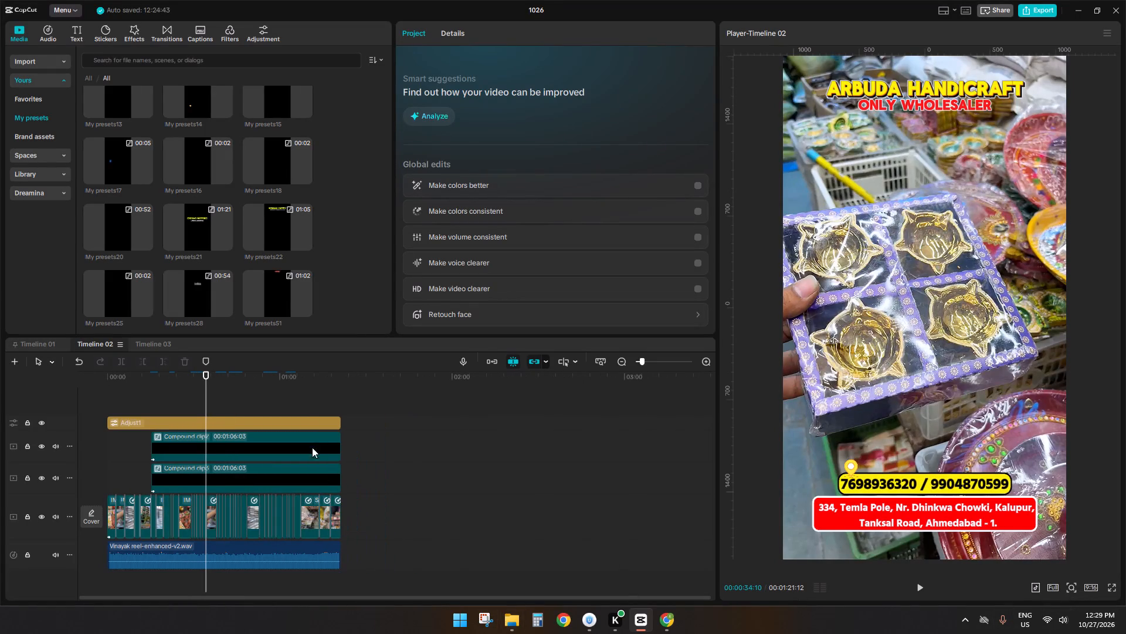
left_click(296, 407)
left_click_drag(296, 407, 0, 460)
scroll(190, 473, "up", 3, "ctrl")
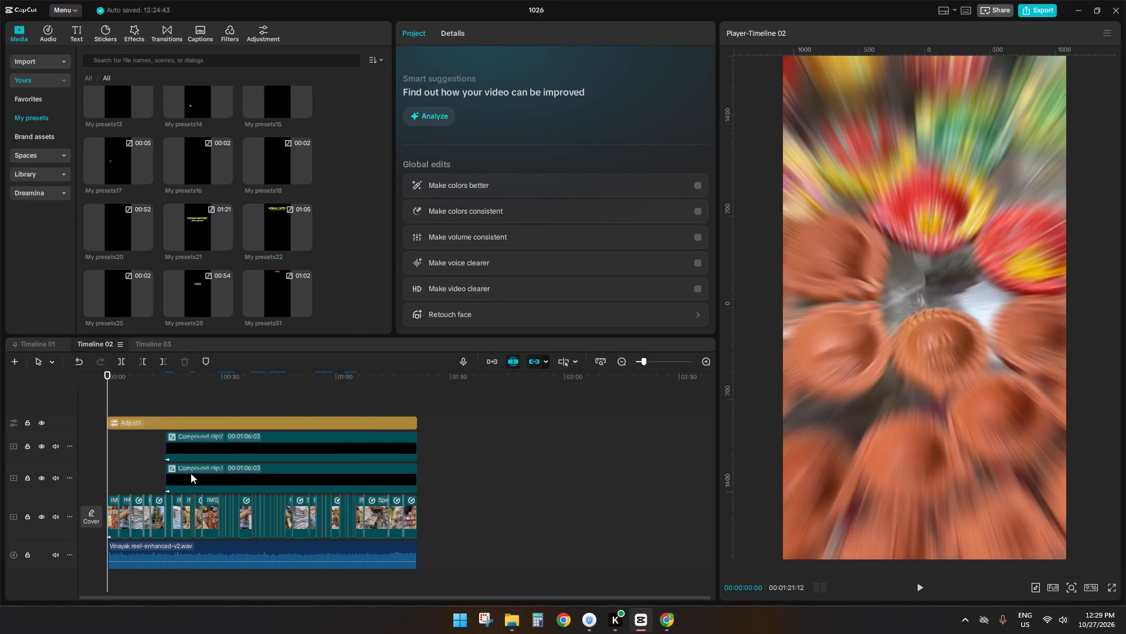
double_click(156, 469)
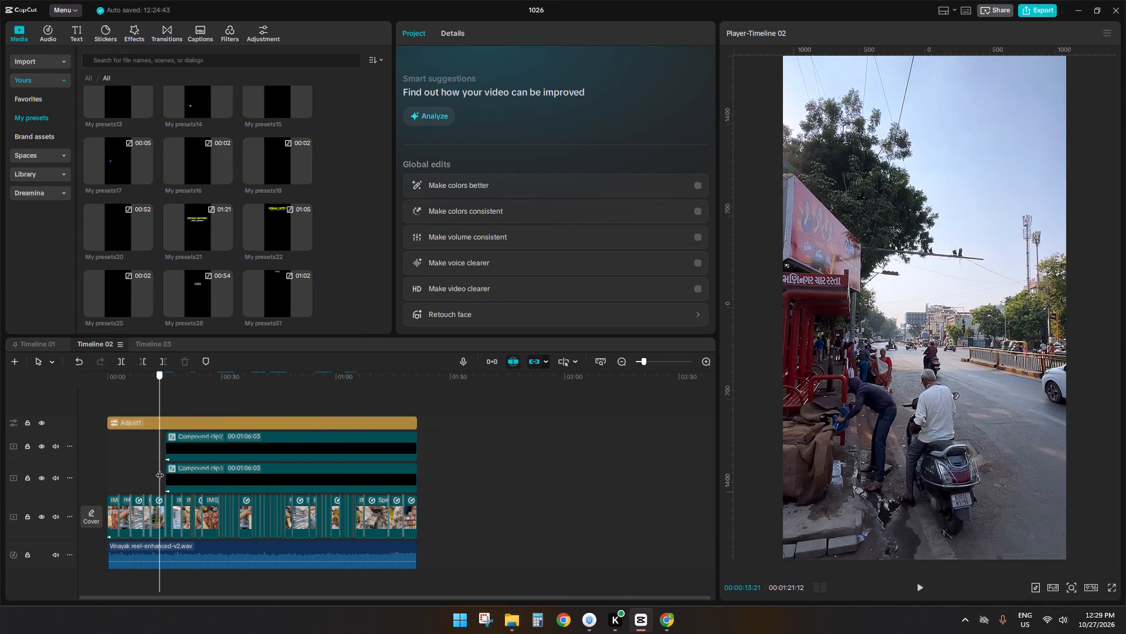
scroll(212, 471, "up", 7, "ctrl")
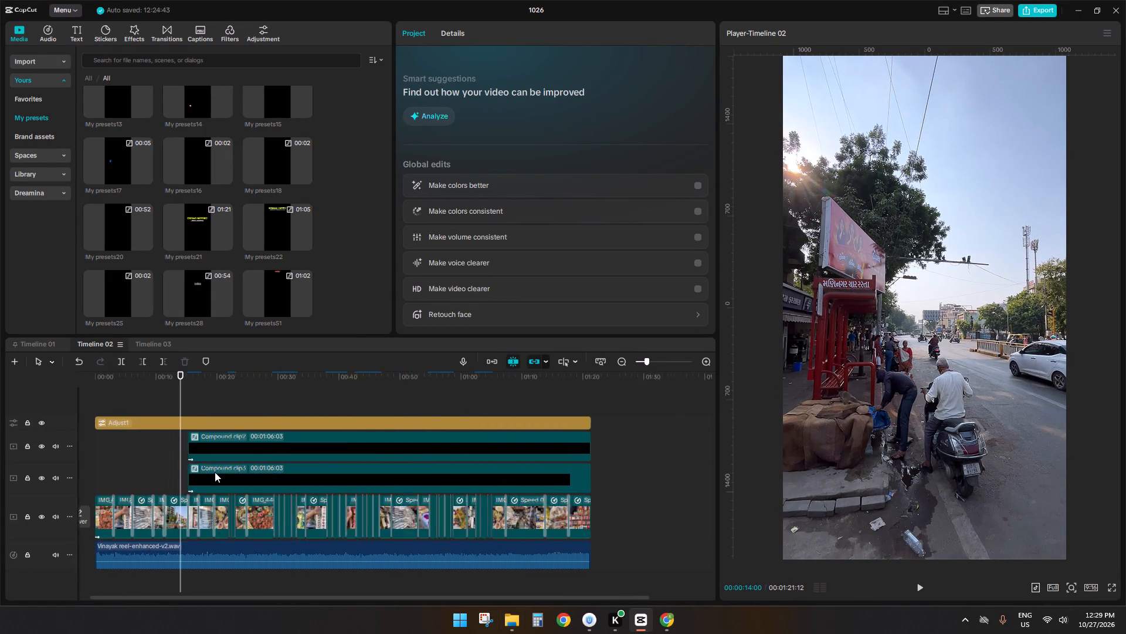
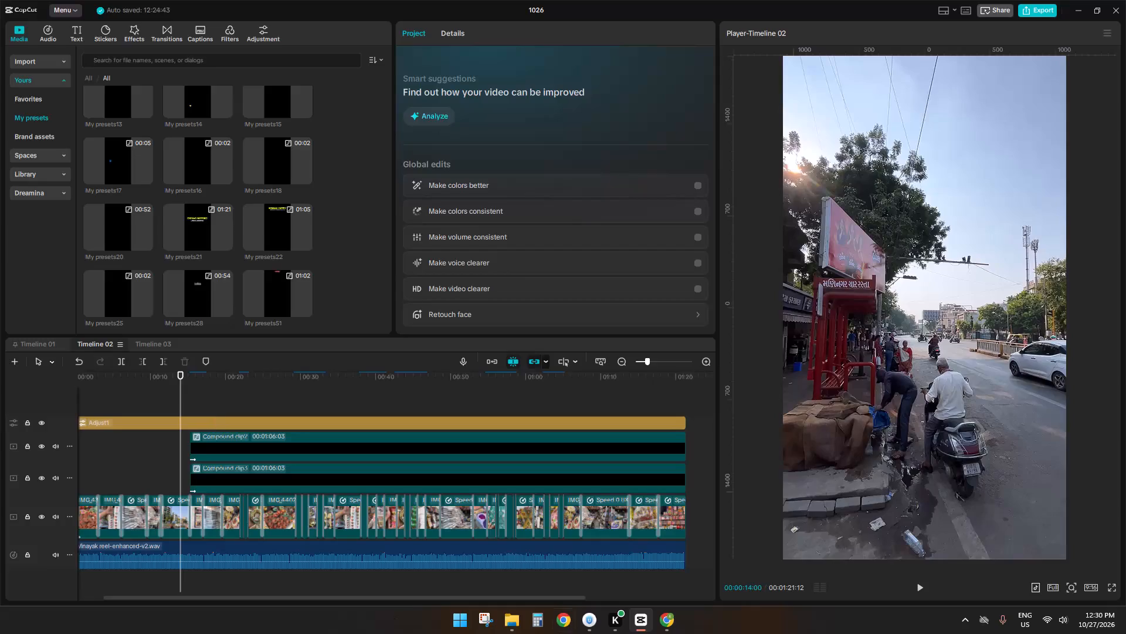
Preview the street shot from 00:14, then move to around 00:15 to inspect the frame where both compound clip overlays begin.
key("space")
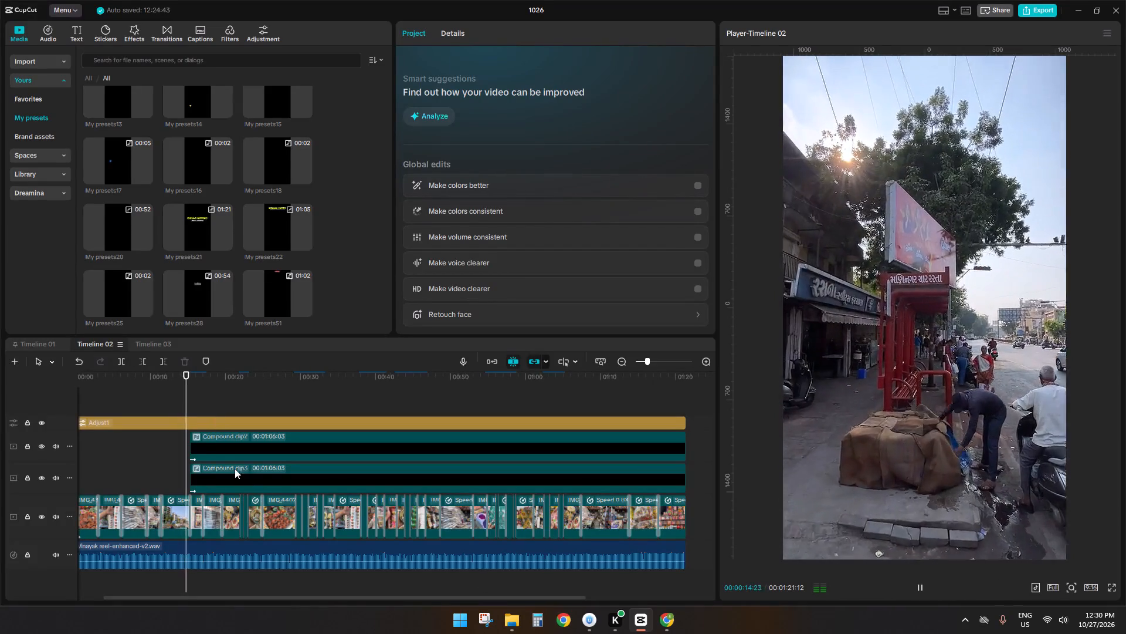
key("space")
left_click(196, 408)
left_click_drag(196, 408, 189, 411)
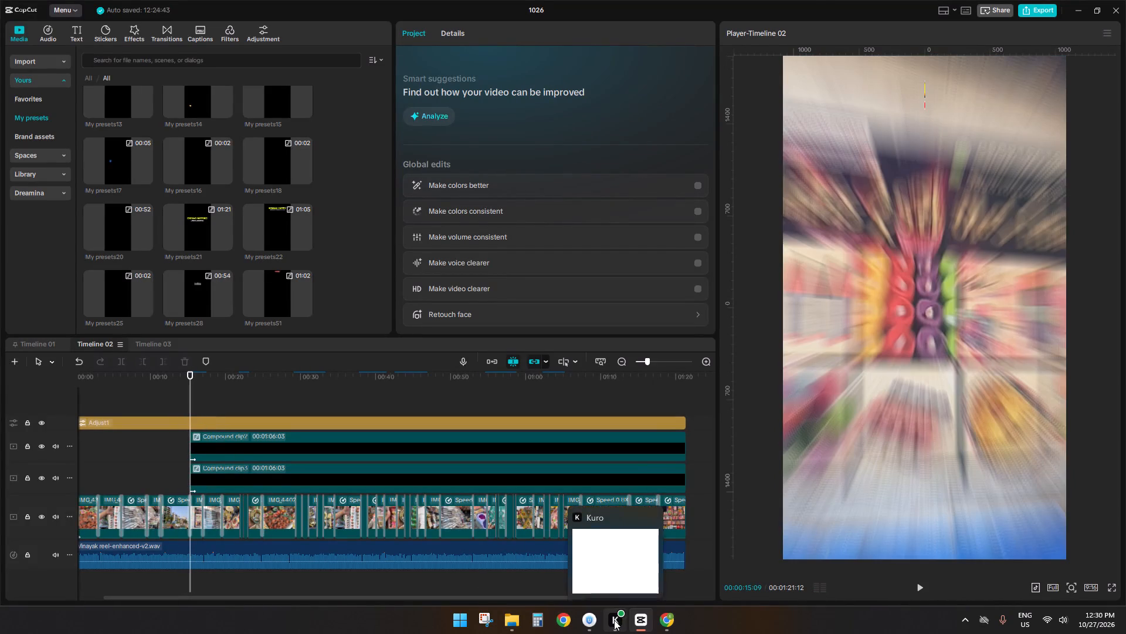
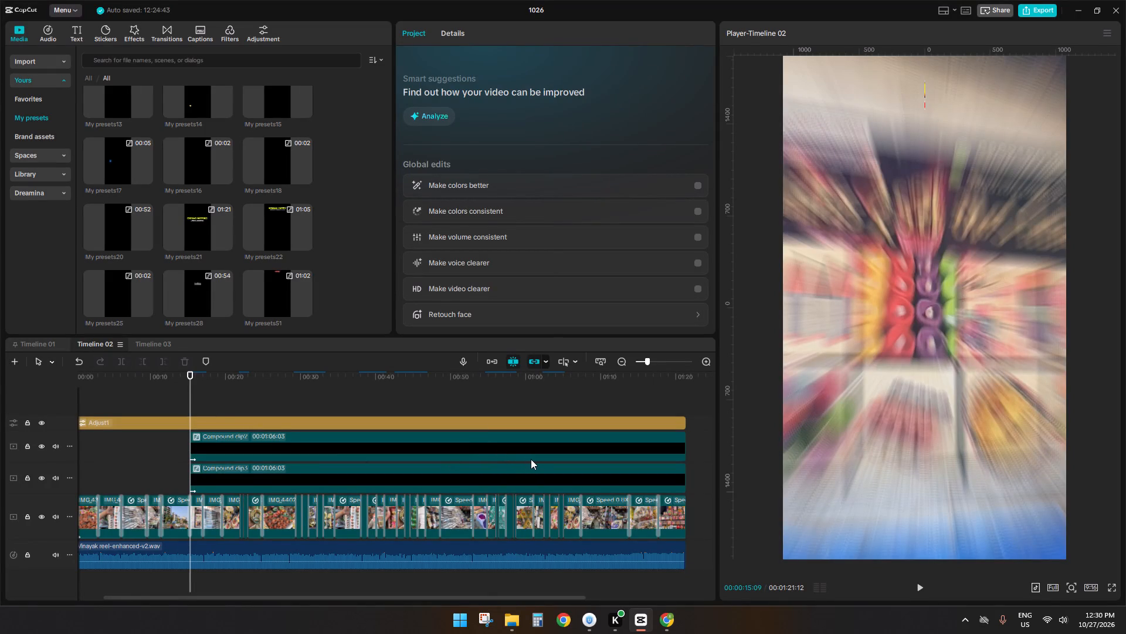
Scrub back through the opening shots of Timeline 02 to the reel's first frame at 00:00.
left_click(164, 434)
left_click(164, 446)
left_click_drag(165, 446, 0, 474)
left_click(164, 460)
left_click_drag(164, 460, 124, 483)
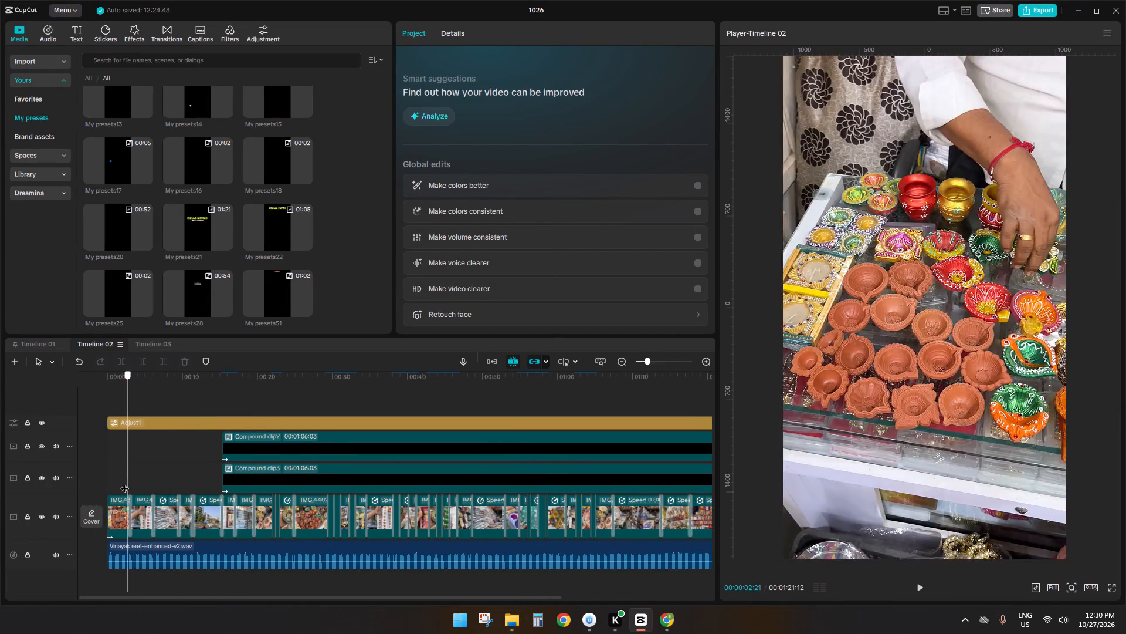
left_click_drag(124, 483, 100, 482)
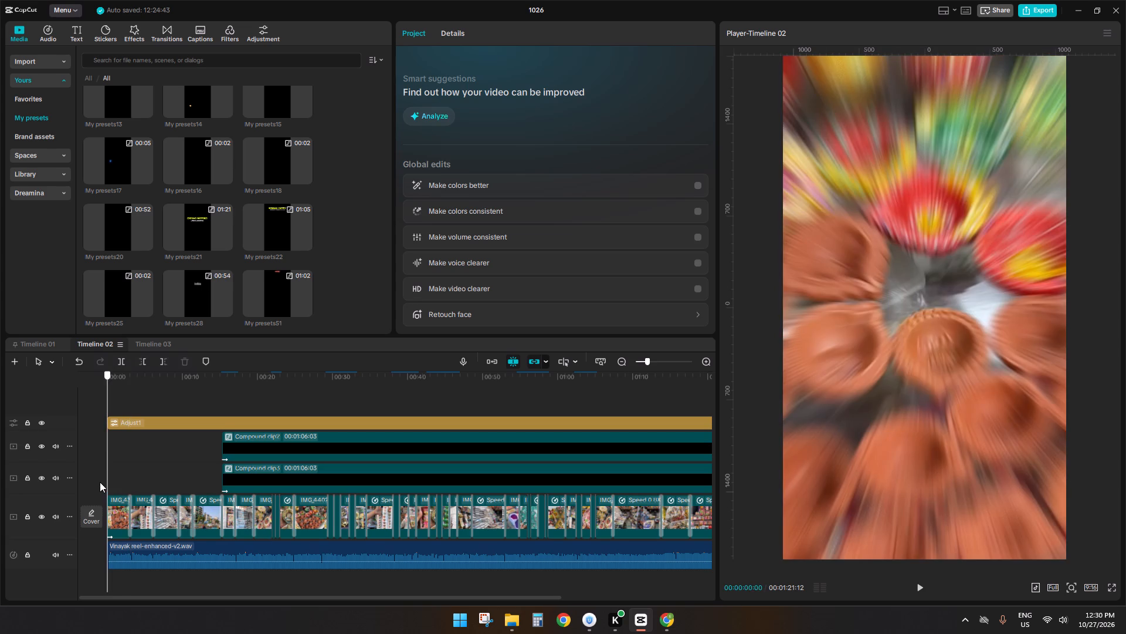
Scrub the closing section from about 01:06 to 01:17 to check the title and contact overlays, and return to the reel's start.
left_click_drag(100, 482, 607, 484)
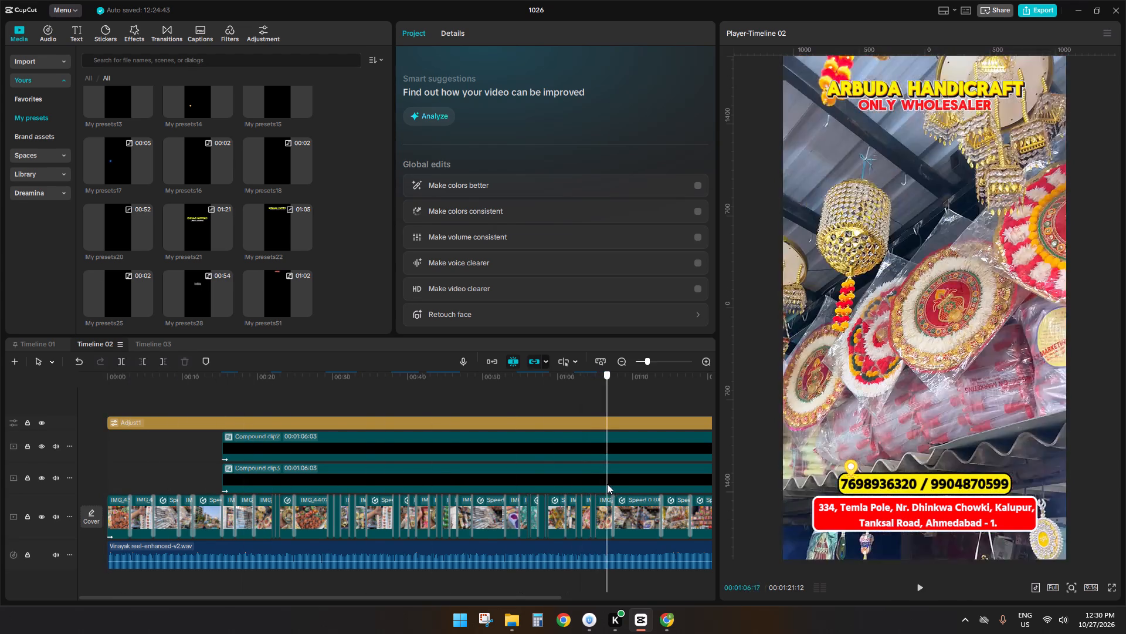
left_click_drag(607, 484, 602, 483)
scroll(596, 480, "down", 4, "ctrl")
left_click_drag(429, 396, 433, 394)
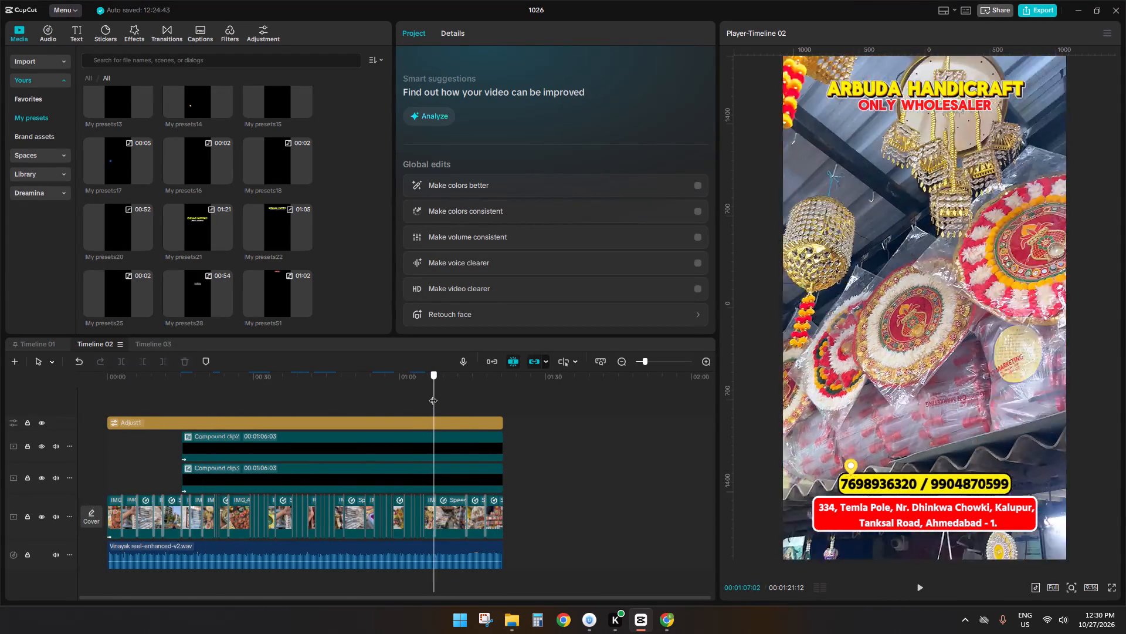
left_click_drag(433, 394, 481, 393)
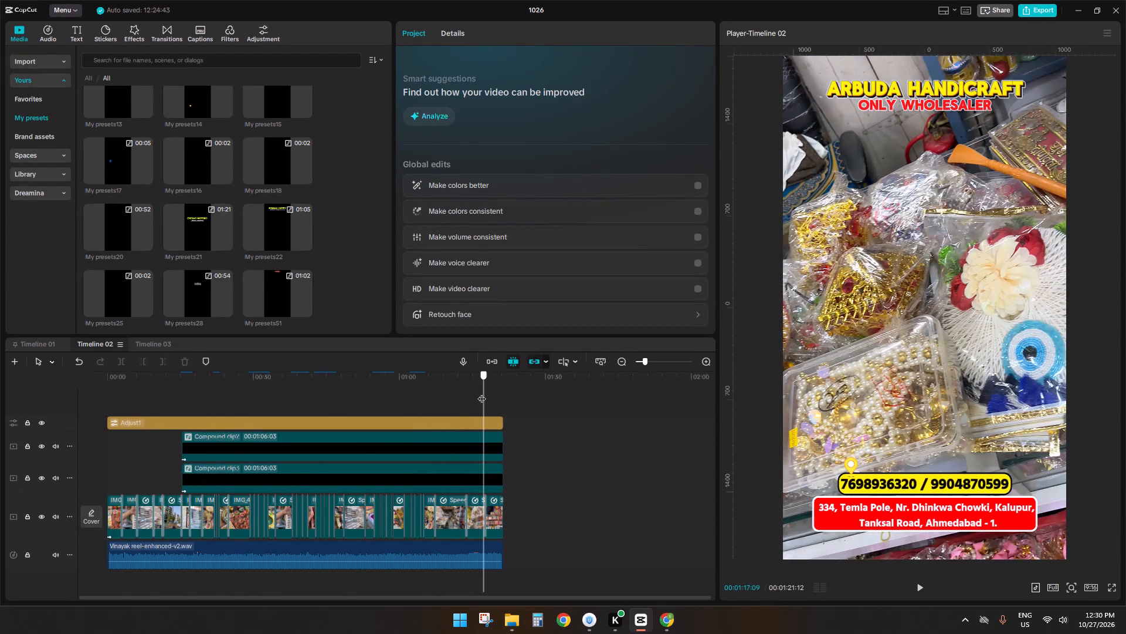
left_click_drag(481, 393, 467, 399)
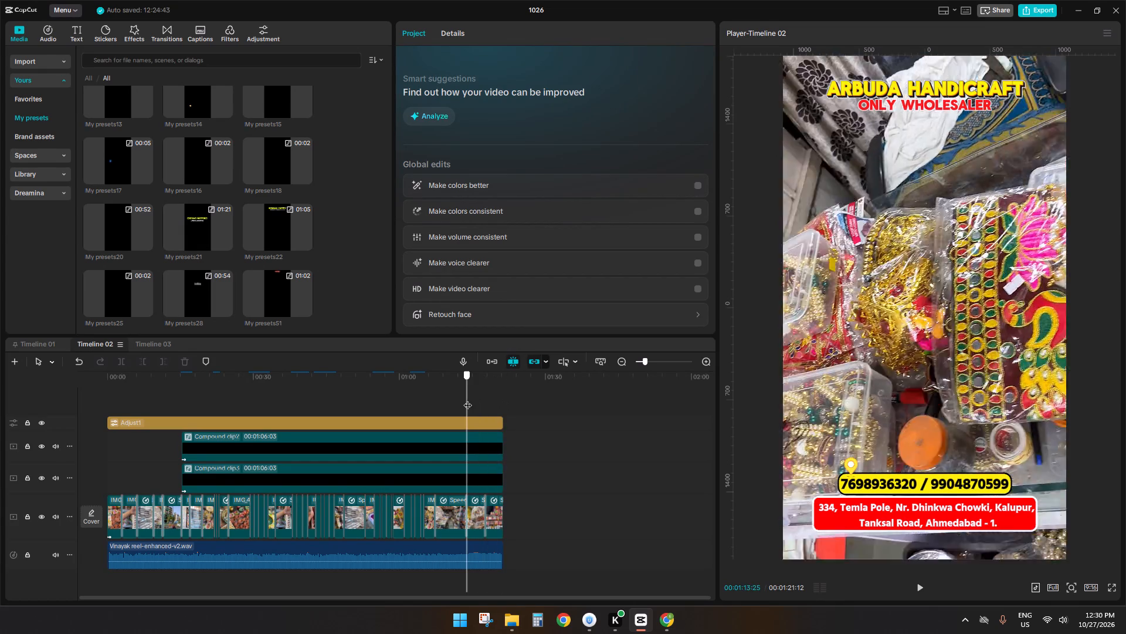
left_click_drag(467, 399, 486, 399)
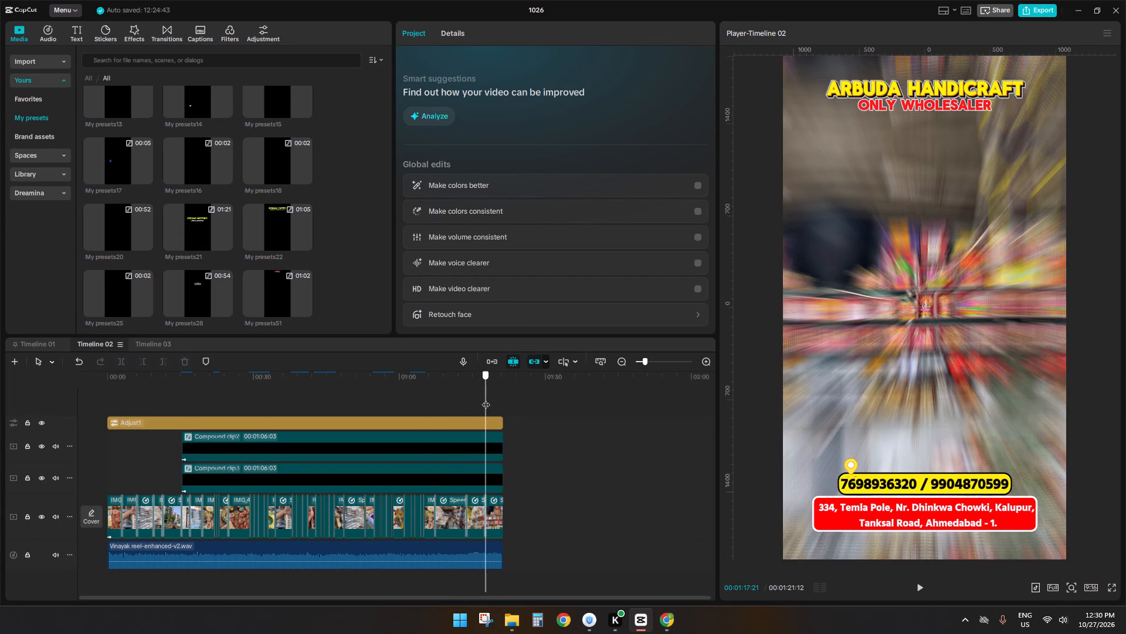
left_click_drag(486, 399, 0, 368)
left_click(358, 392)
left_click_drag(358, 392, 0, 361)
scroll(168, 453, "up", 4)
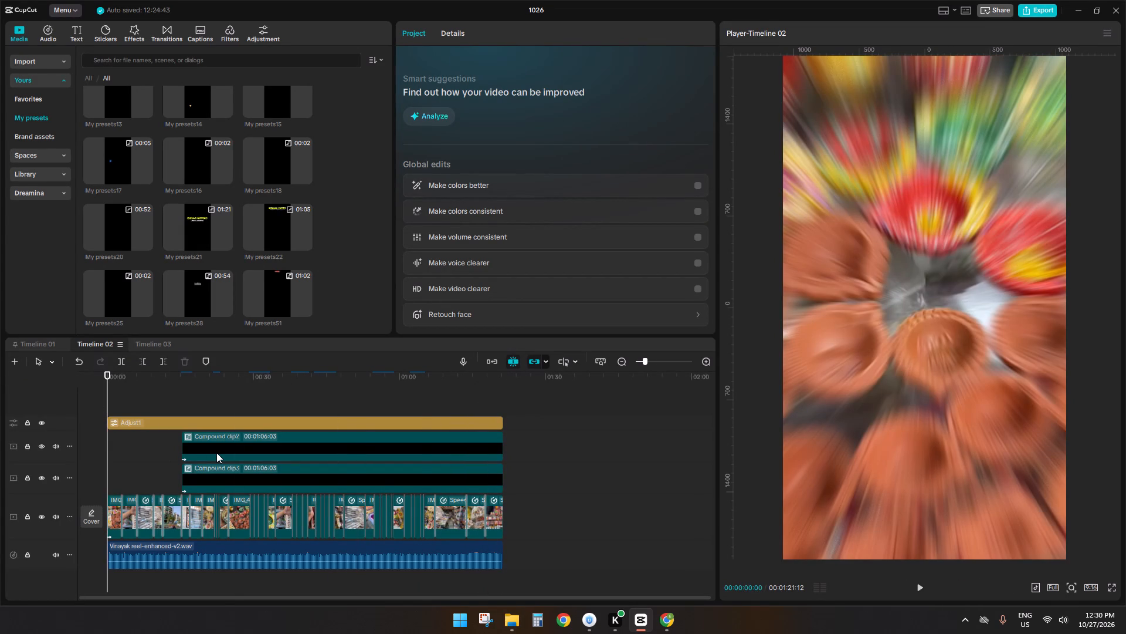